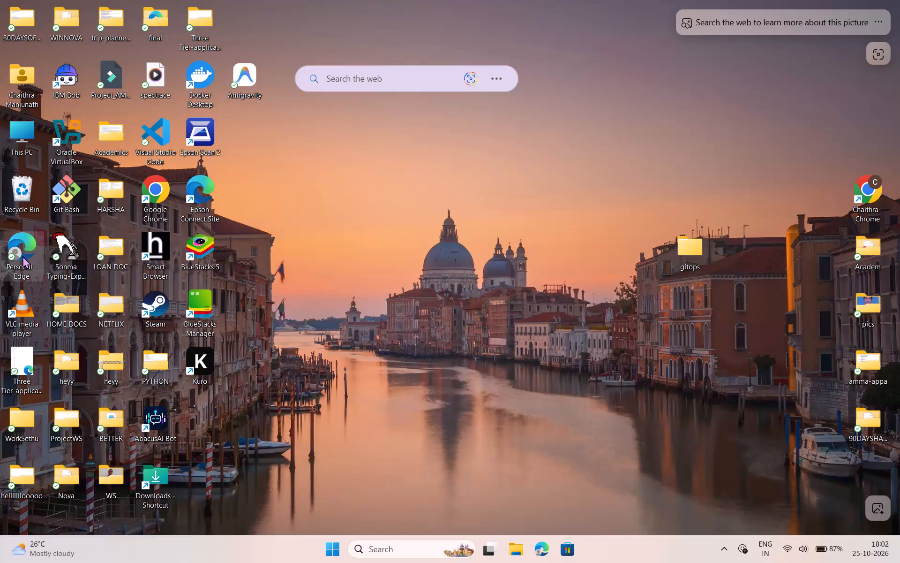
Open the Edge browser with the personal profile from the desktop.
click(22, 256)
click(22, 256)
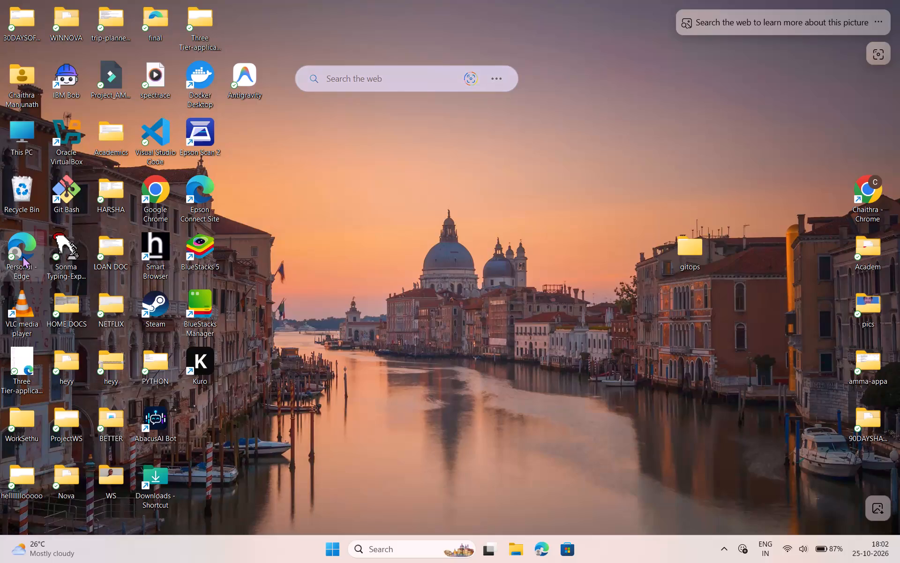
click(22, 256)
double_click(22, 256)
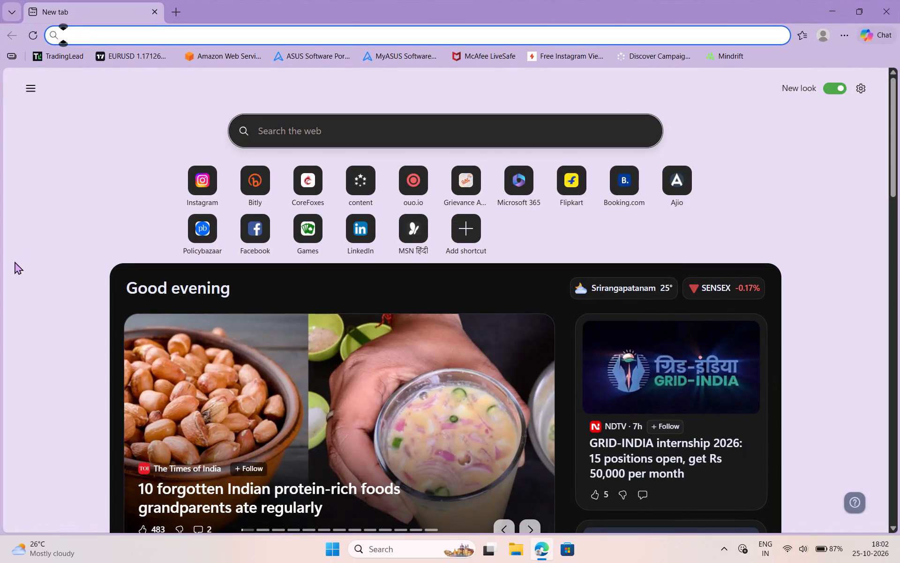
Search the web for "trading casa" and open the Traders Casa website from the results.
click(111, 38)
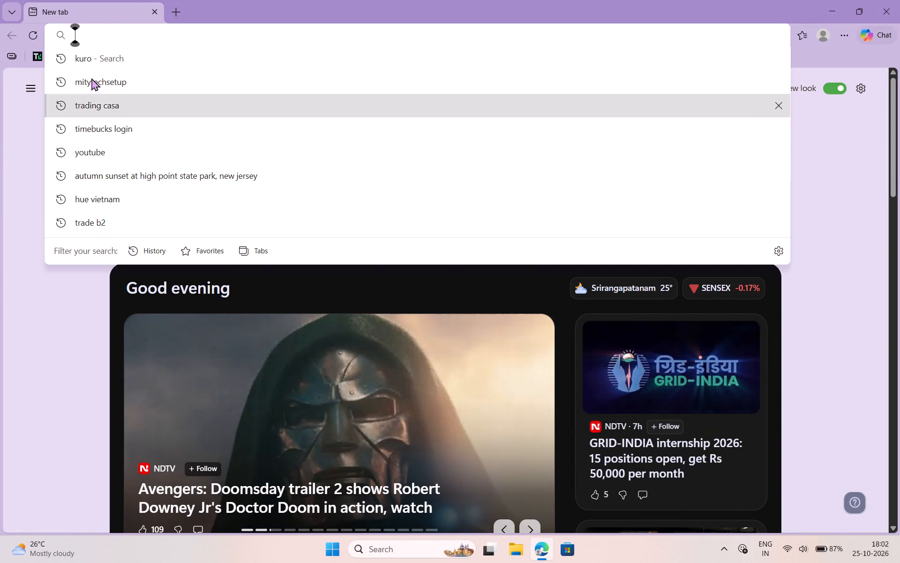
click(98, 102)
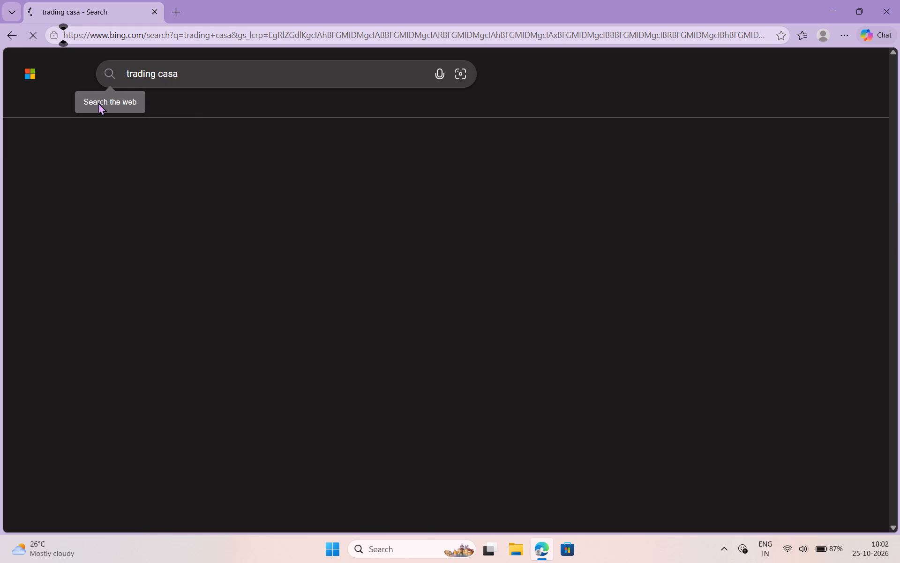
click(162, 196)
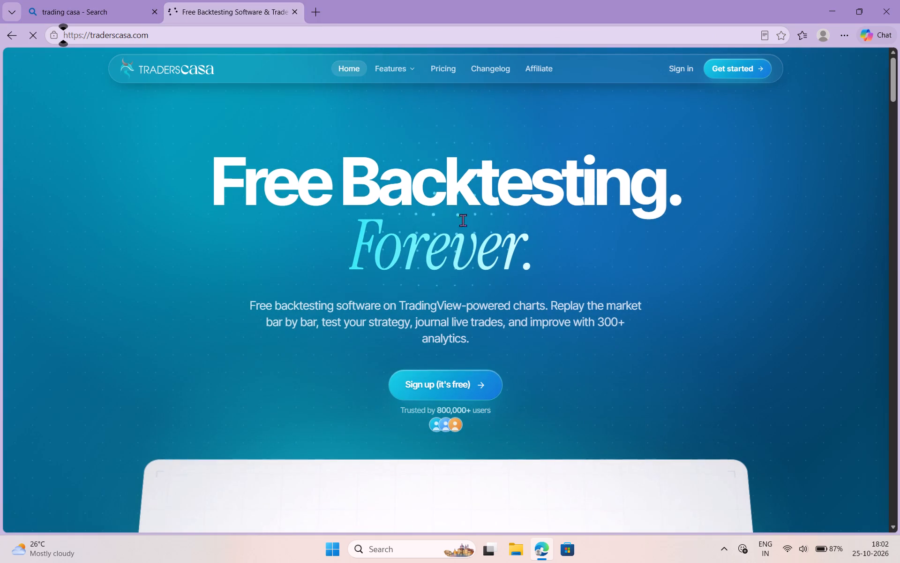
Go from the Traders Casa home page to the app dashboard through the free sign-up link.
click(448, 377)
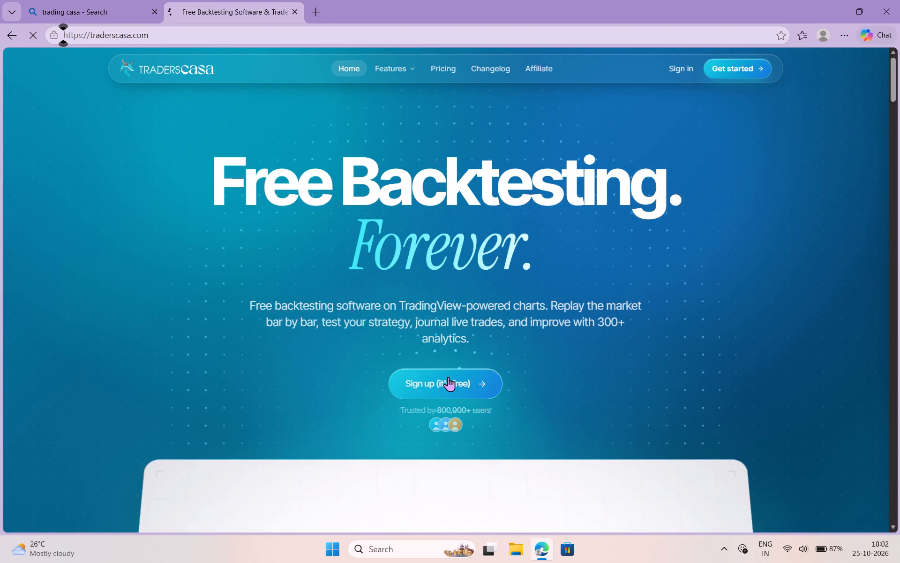
click(448, 377)
click(448, 377)
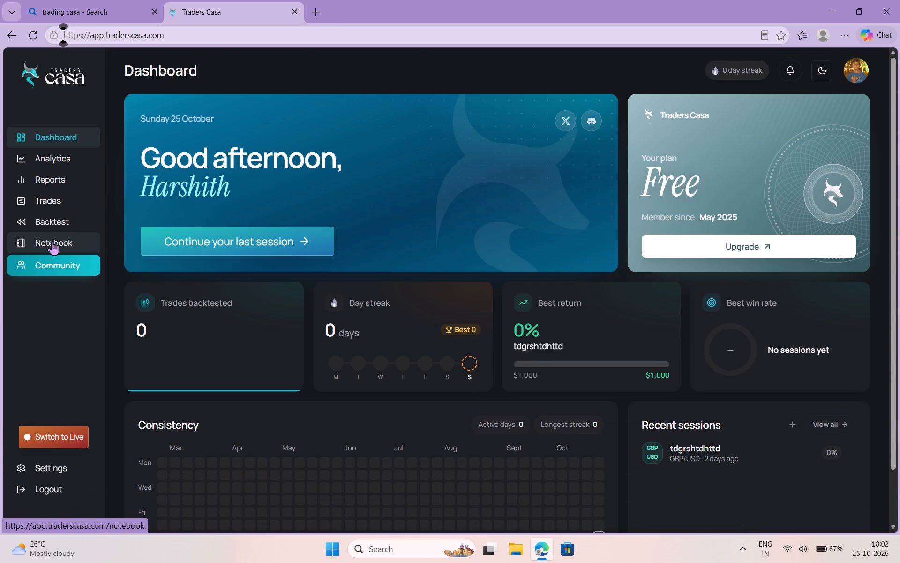
Open the saved GBP/USD backtest session from the Backtest page.
click(35, 227)
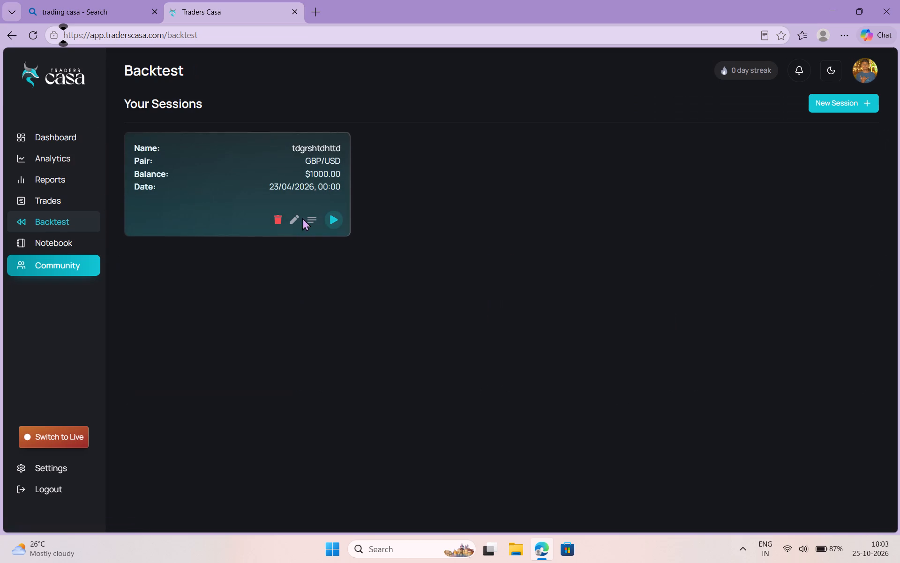
click(338, 219)
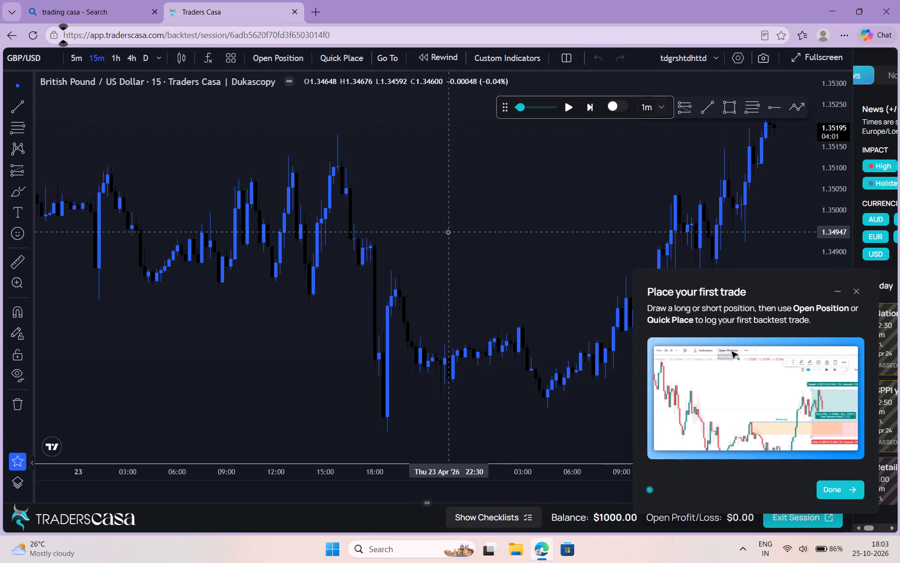
Start the bar replay on the GBP/USD 15-minute chart, leaving empty space after the latest candle.
scroll(448, 232, left, 5)
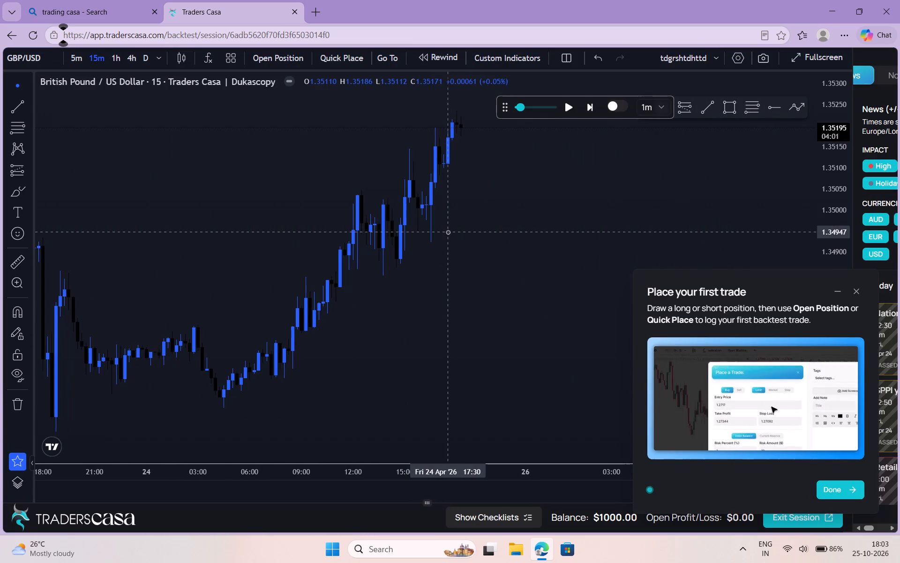
scroll(448, 232, up, 1)
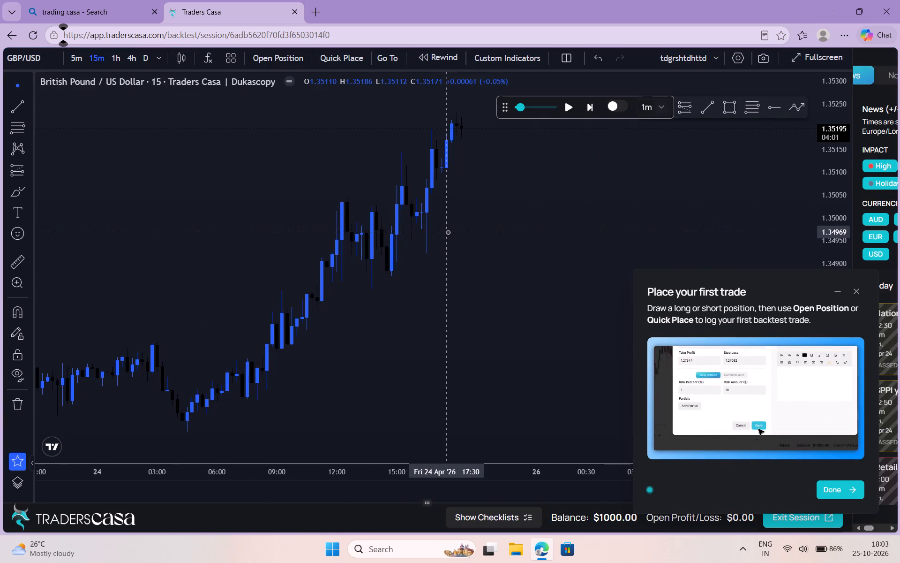
scroll(448, 232, up, 1)
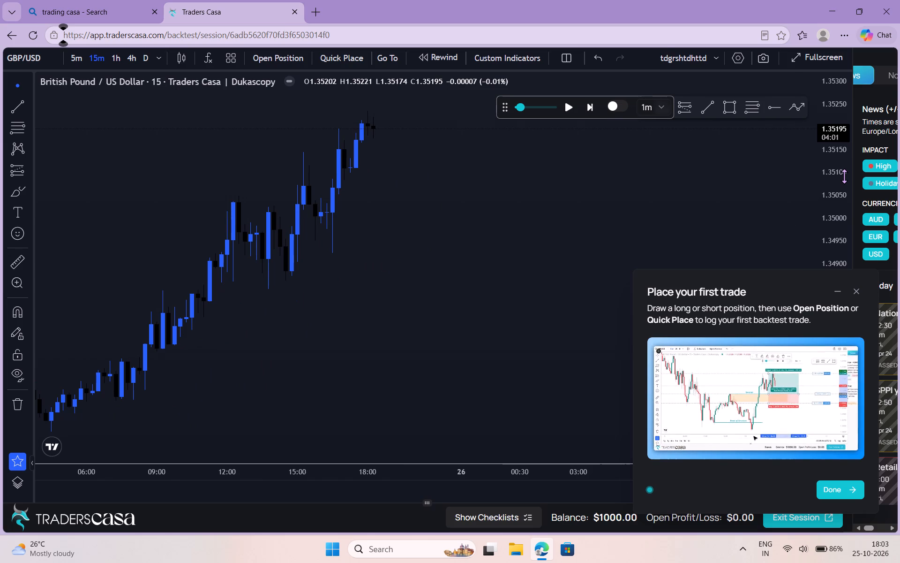
scroll(844, 176, up, 1)
scroll(844, 176, down, 3)
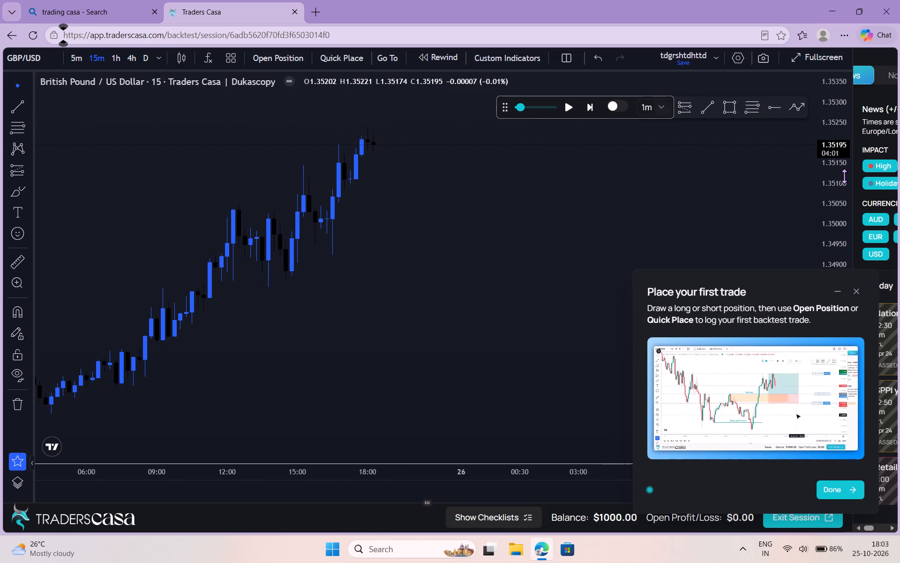
scroll(844, 176, down, 1)
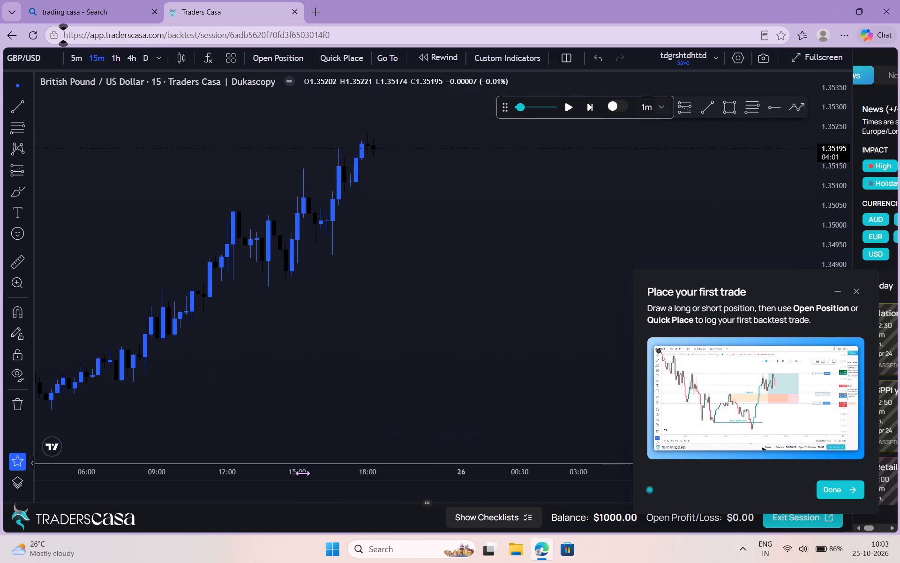
scroll(302, 473, left, 2)
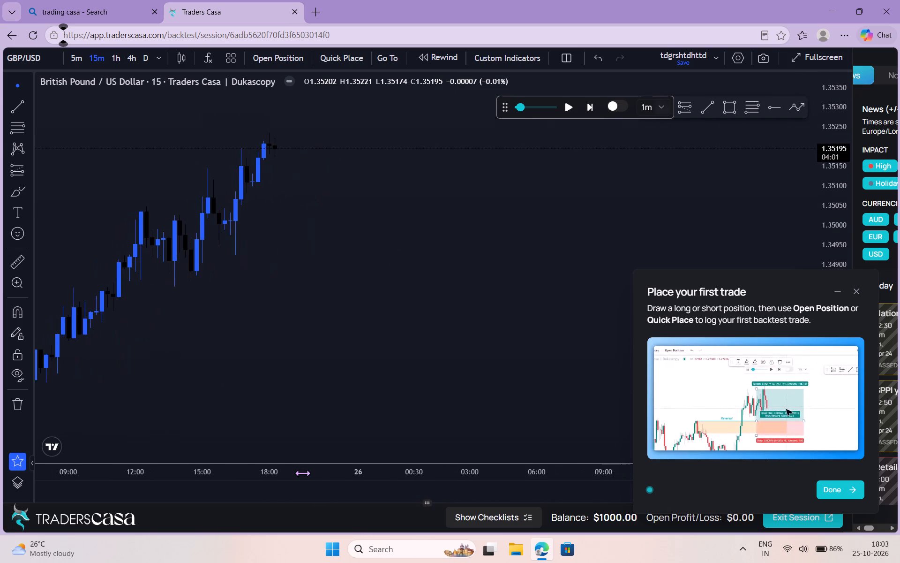
scroll(302, 473, right, 1)
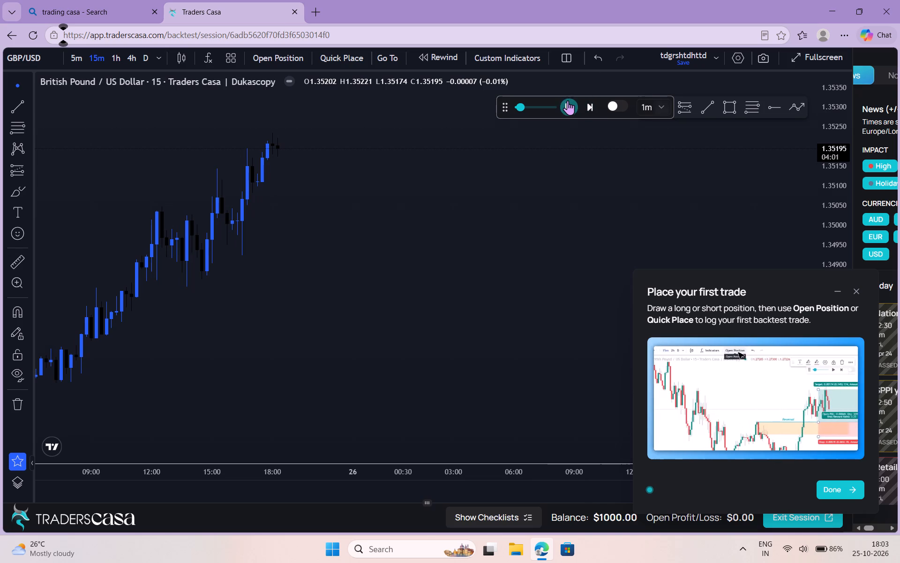
click(568, 100)
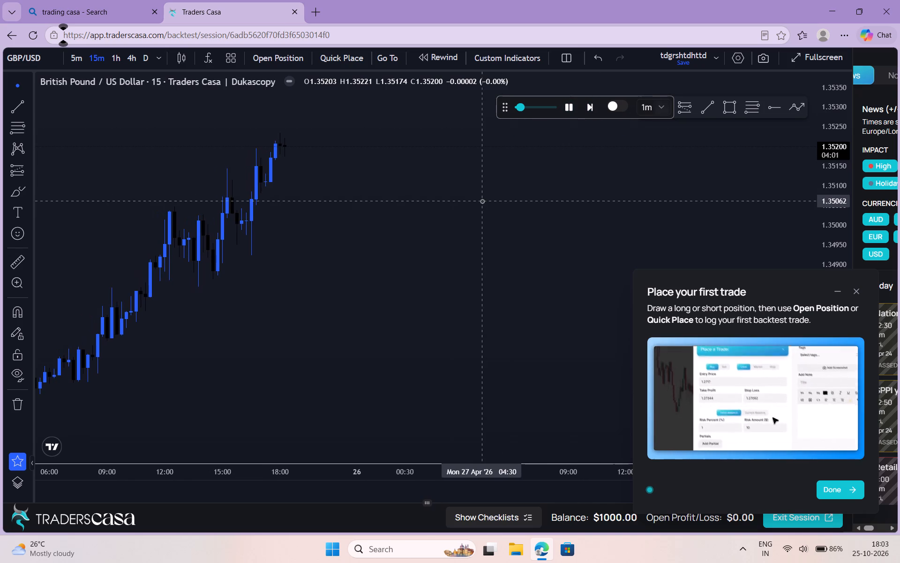
click(632, 136)
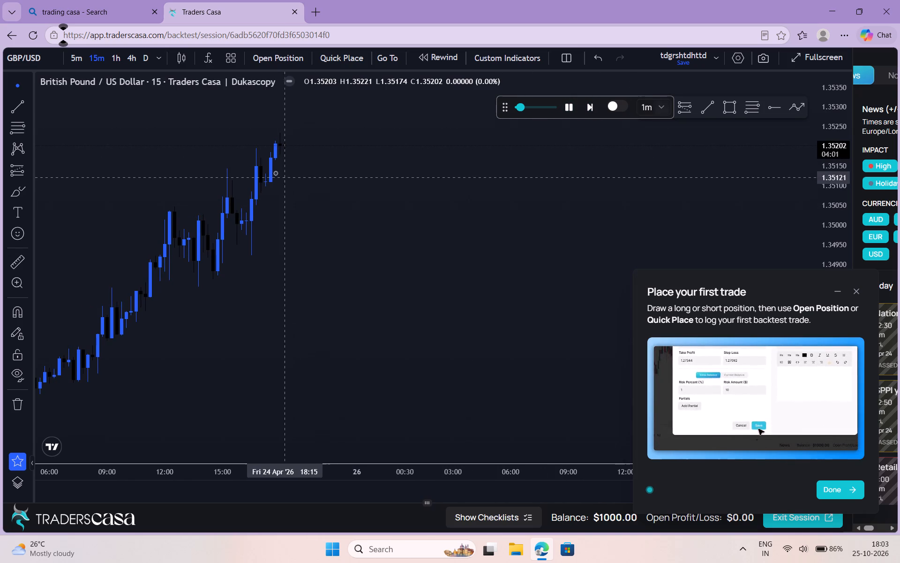
Set both gradient colours of the chart's canvas background to white and close the chart settings.
click(258, 171)
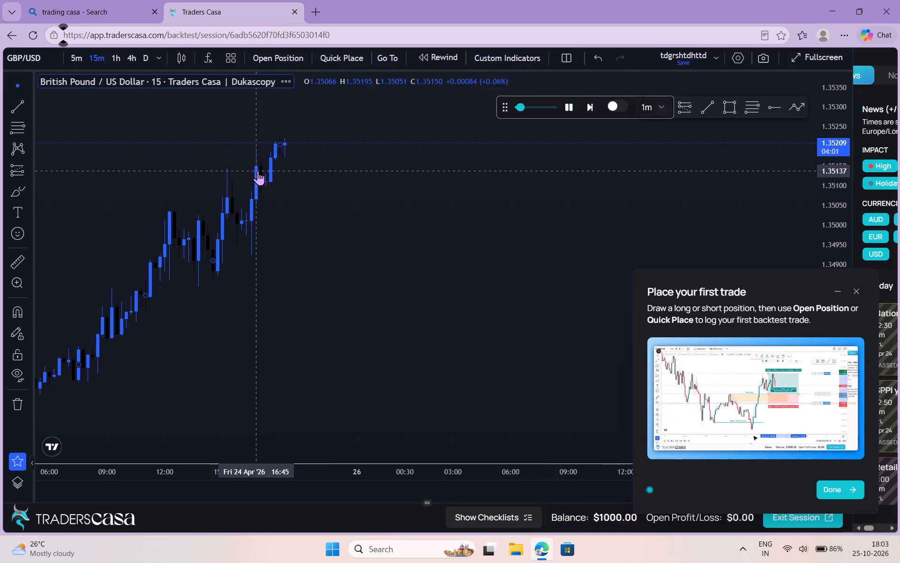
click(258, 171)
triple_click(258, 171)
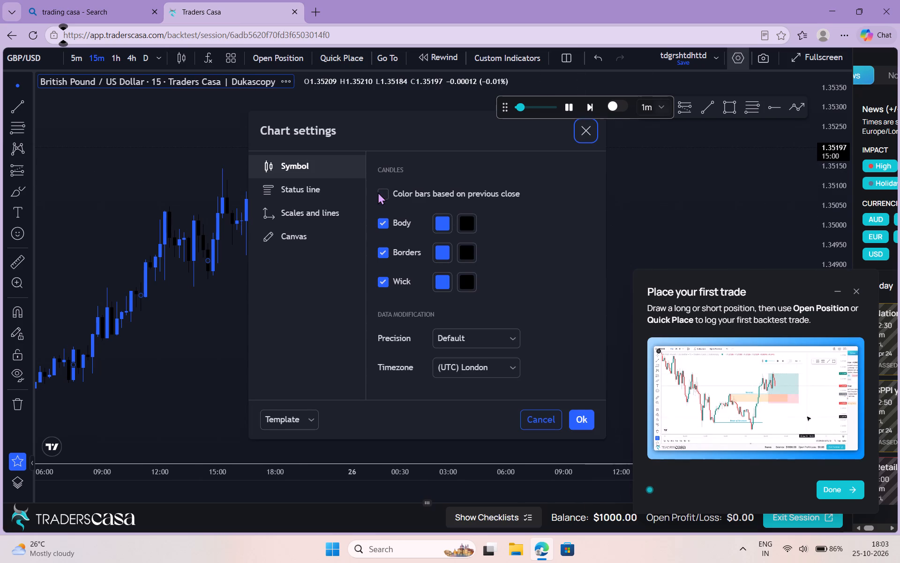
click(274, 184)
click(293, 233)
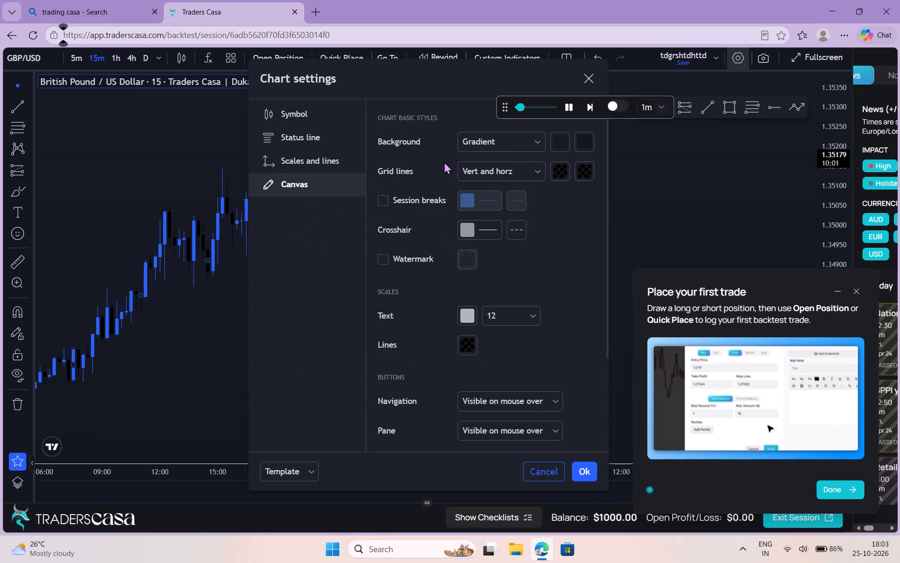
click(561, 142)
click(556, 161)
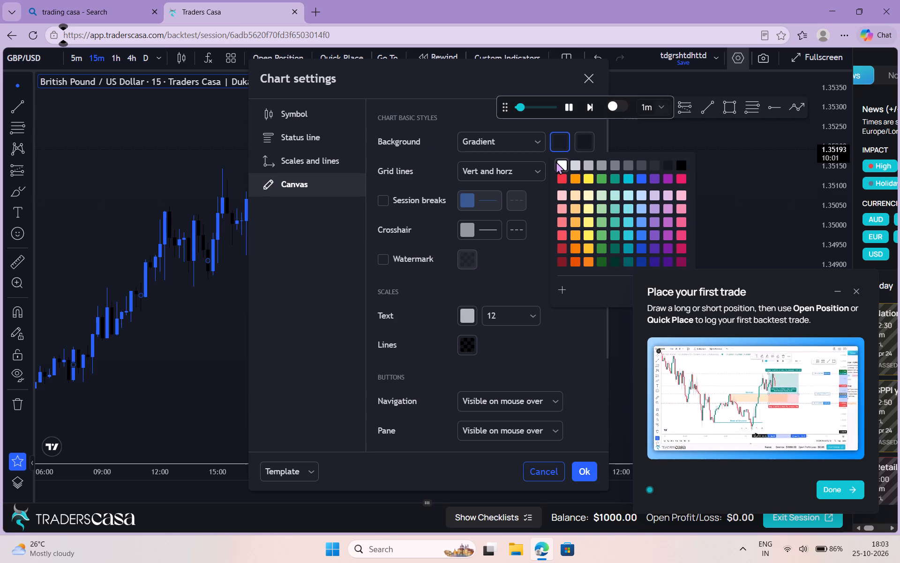
click(587, 144)
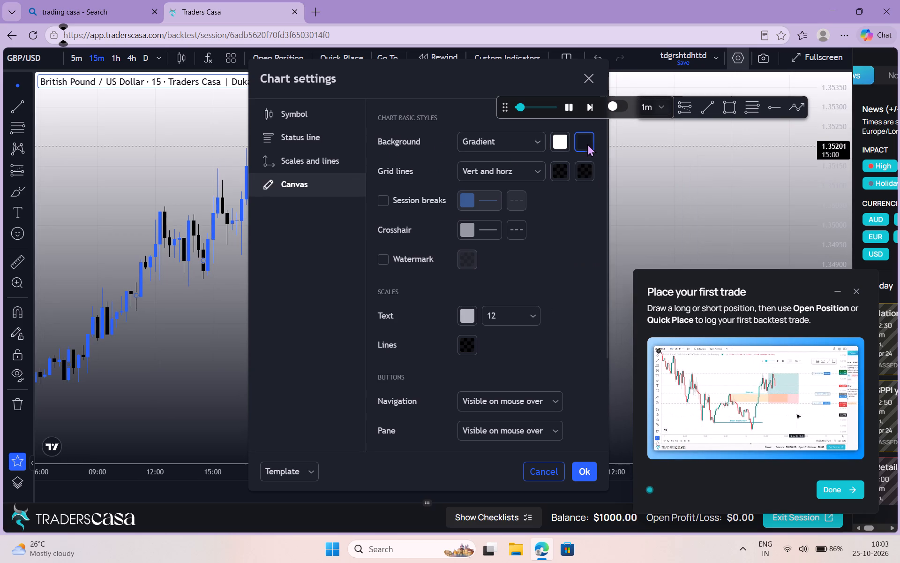
click(587, 163)
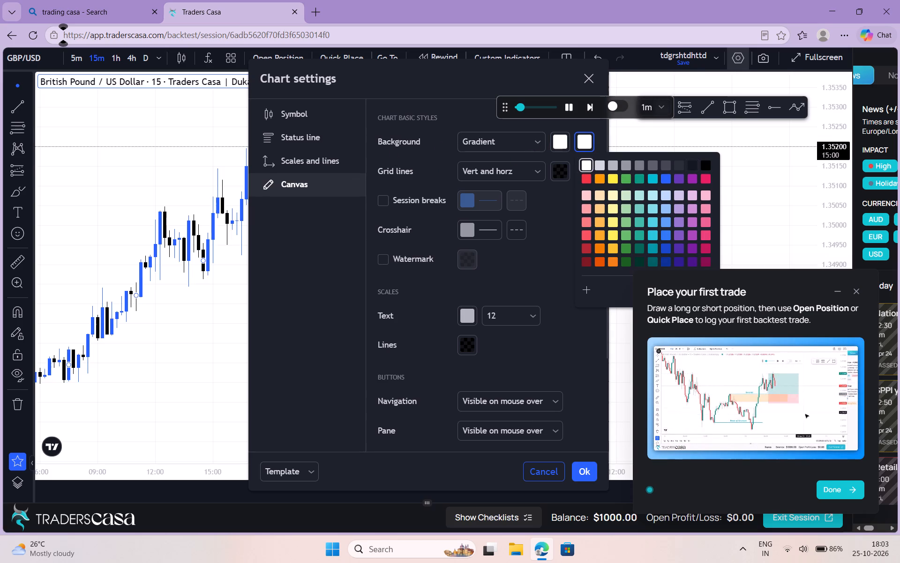
click(590, 78)
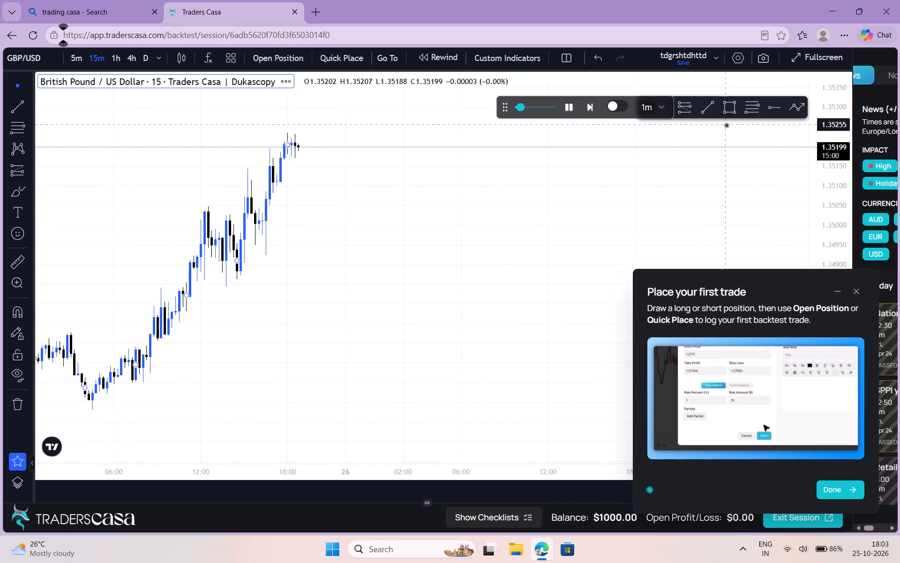
Draw a Fib Retracement from the 24 Apr 04:30 low up to about 1.3526 on 27 Apr around 08:00.
click(760, 105)
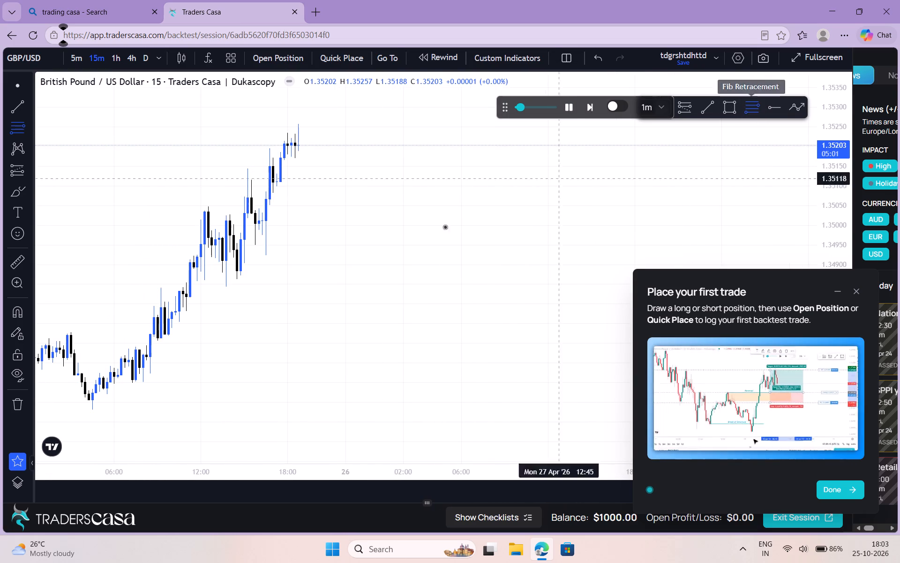
drag(91, 410, 330, 174)
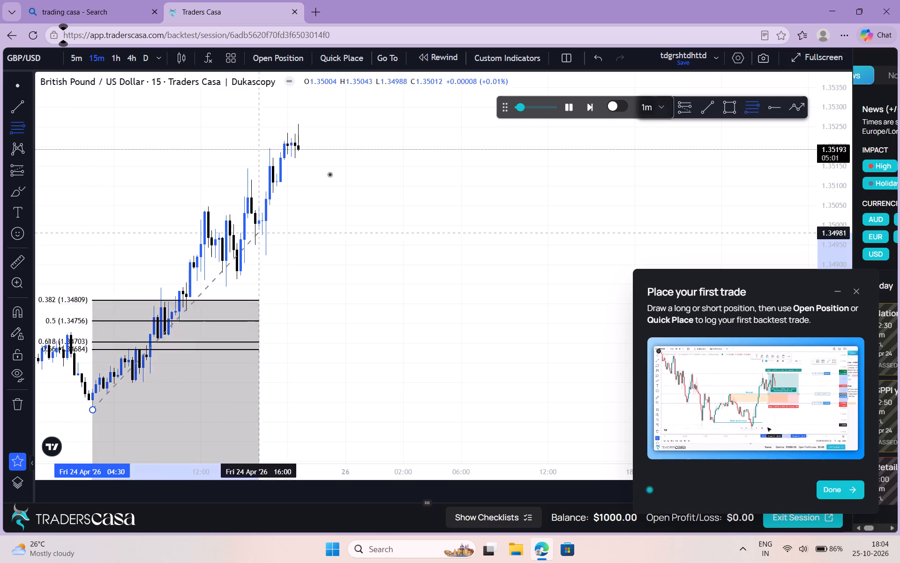
drag(330, 174, 343, 164)
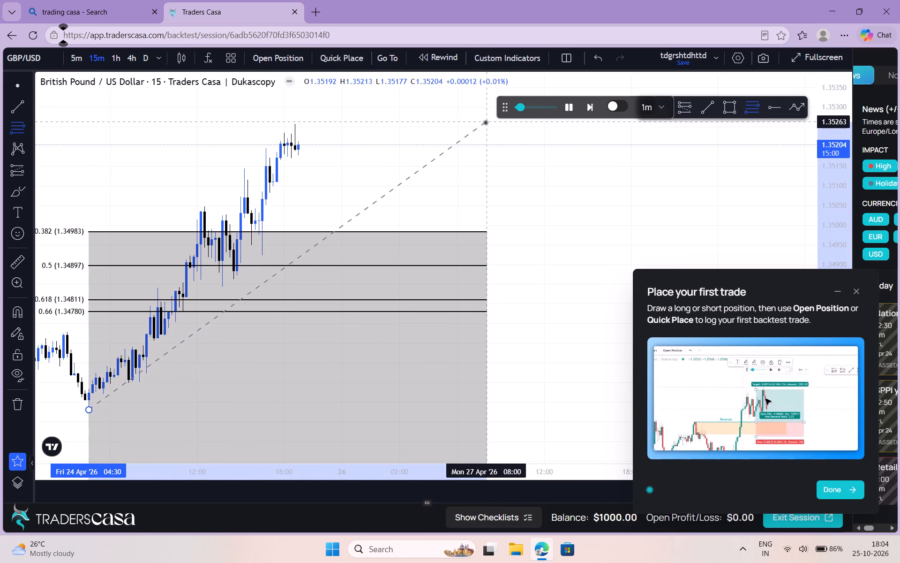
click(492, 123)
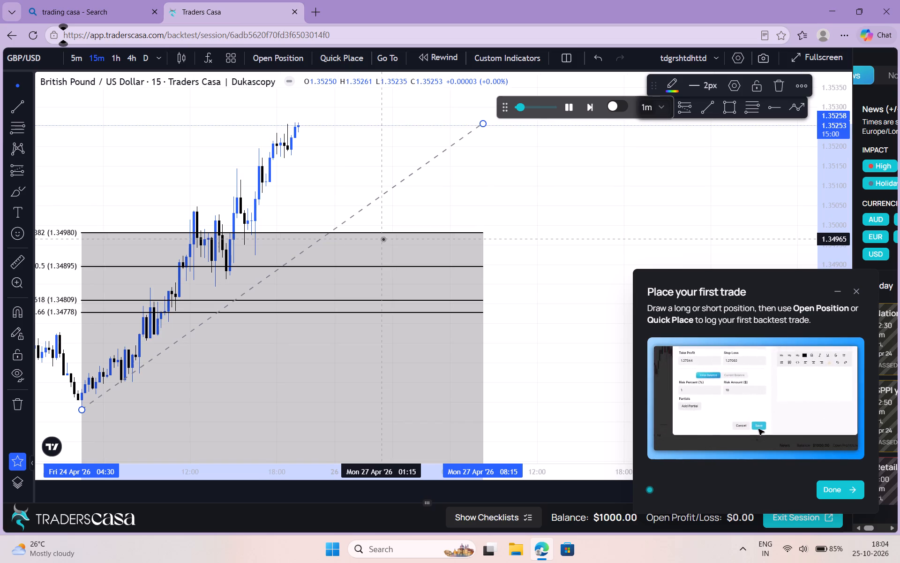
click(481, 129)
double_click(481, 129)
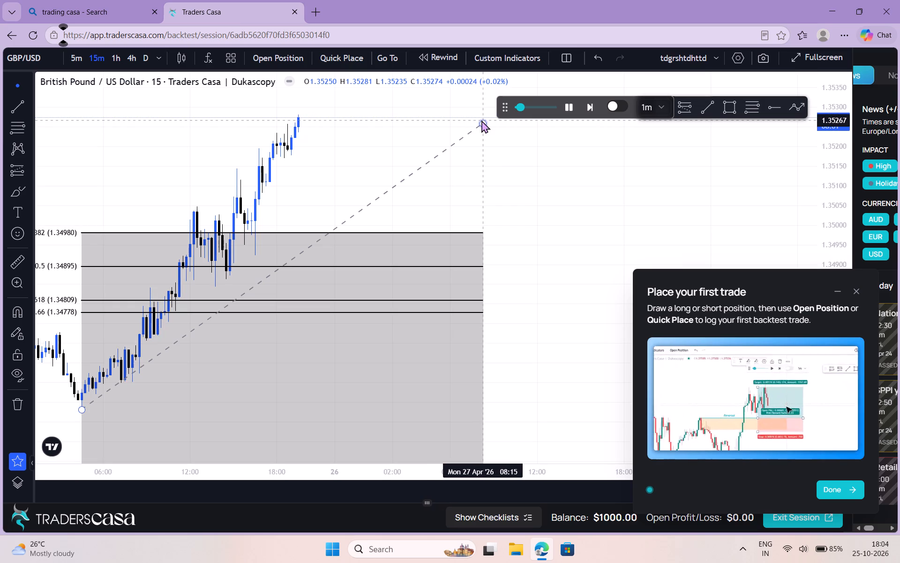
click(481, 120)
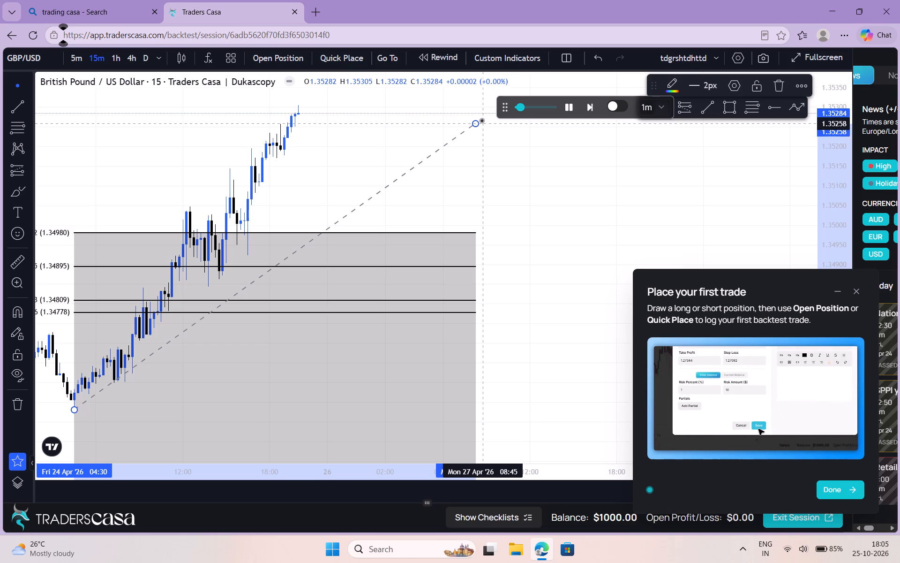
Draw a nearly horizontal trend line from 24 Apr 17:00 at about 1.3508 to 27 Apr 07:30 at about 1.3509.
click(700, 103)
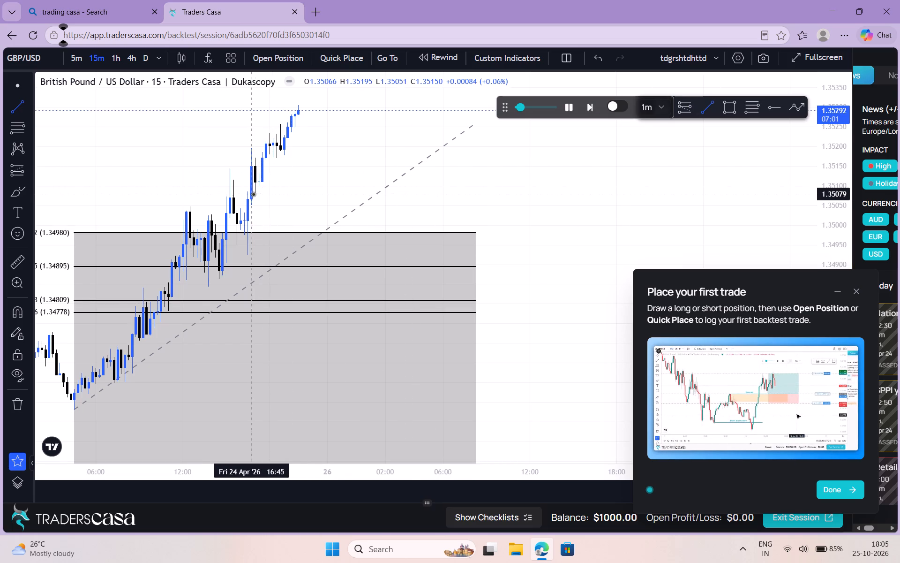
drag(256, 192, 454, 184)
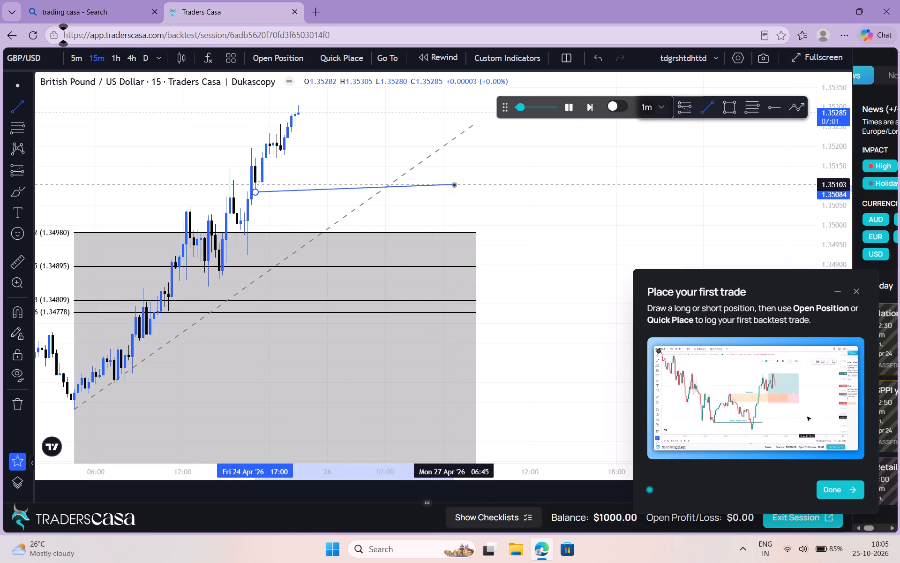
drag(454, 184, 457, 187)
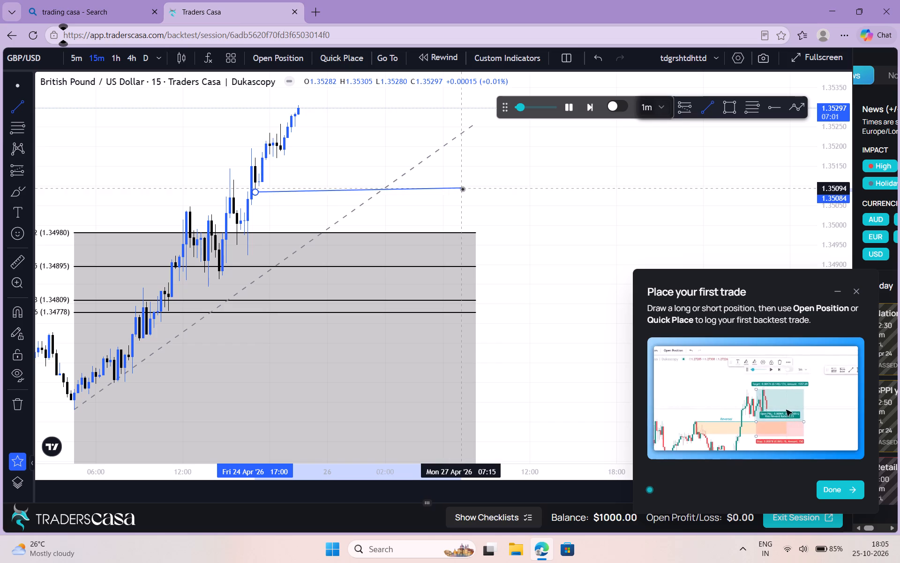
click(463, 189)
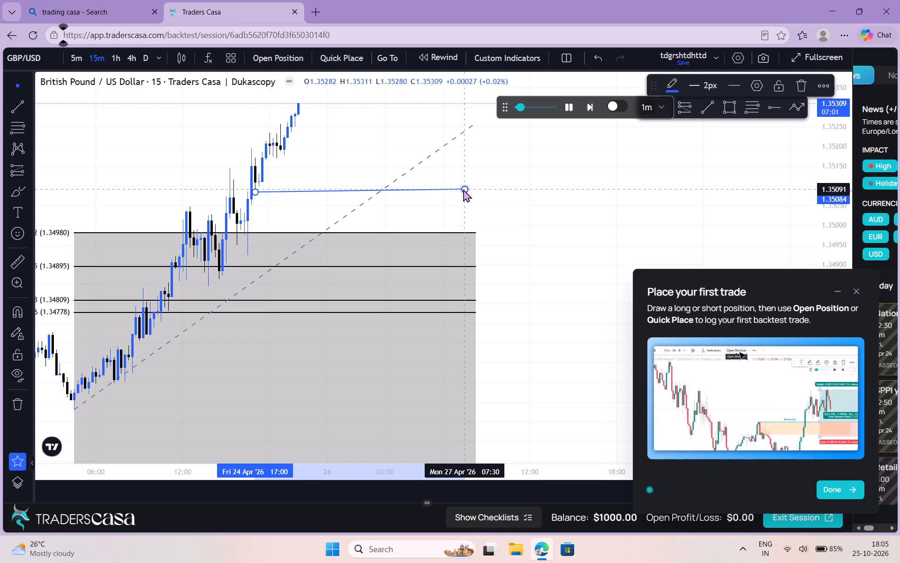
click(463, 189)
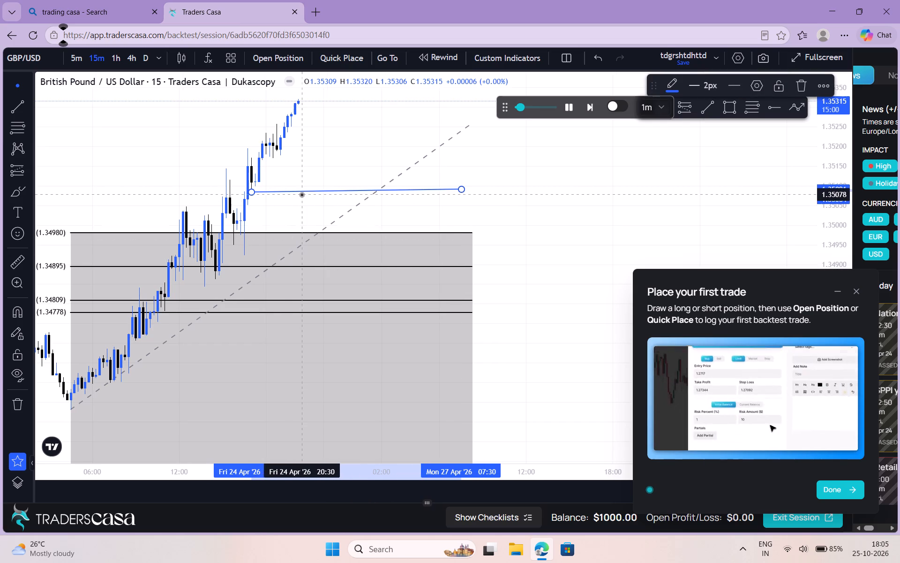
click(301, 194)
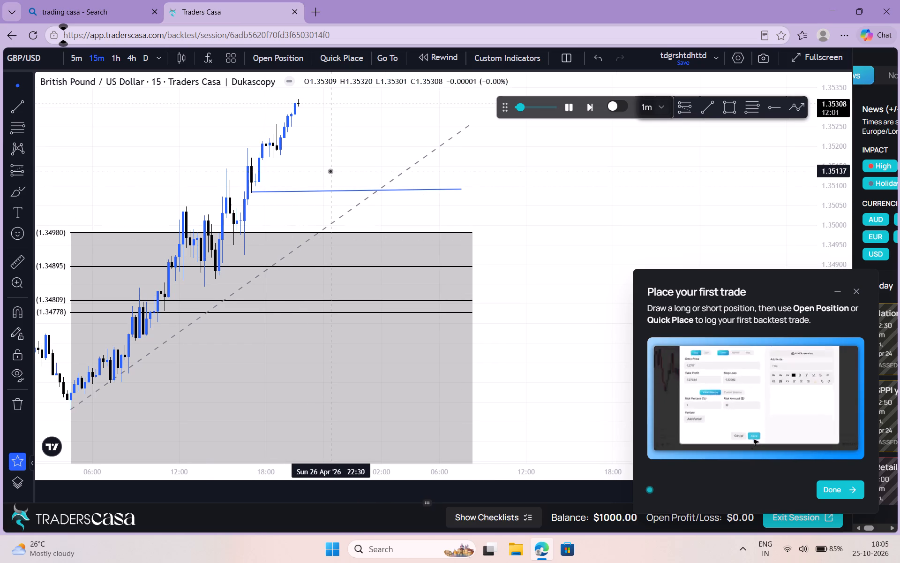
In the Fib Retracement's style settings, enable level 0 and disable levels 0.5, 1.618 and 0.66, then close the settings.
click(467, 125)
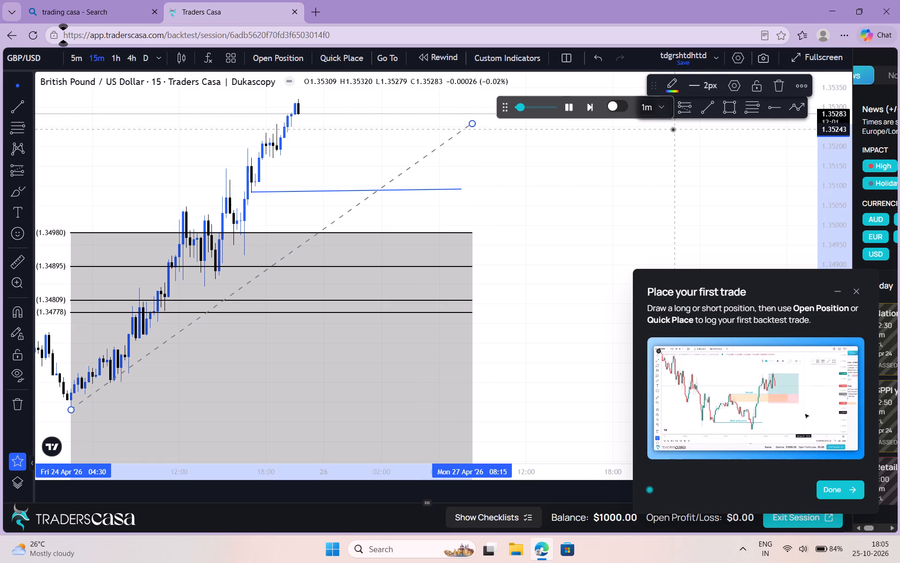
click(735, 84)
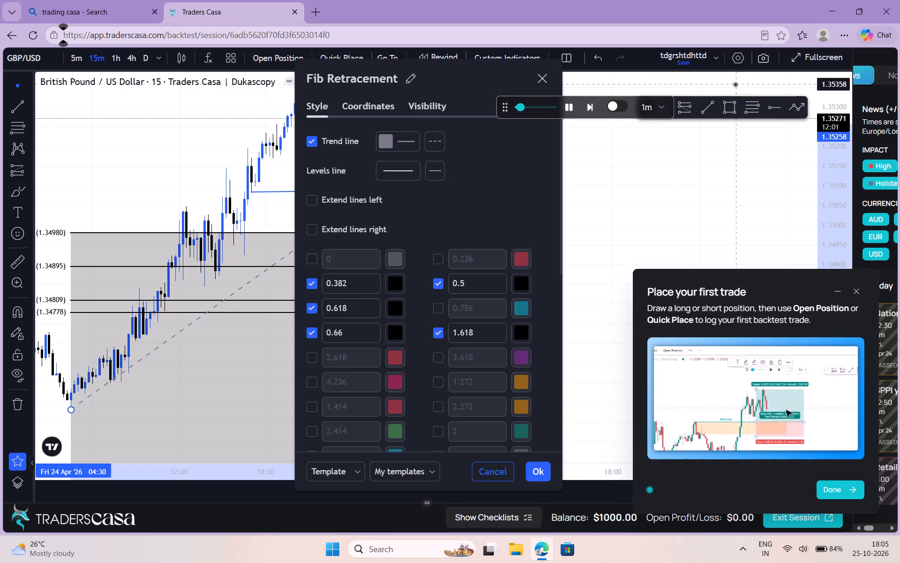
click(308, 251)
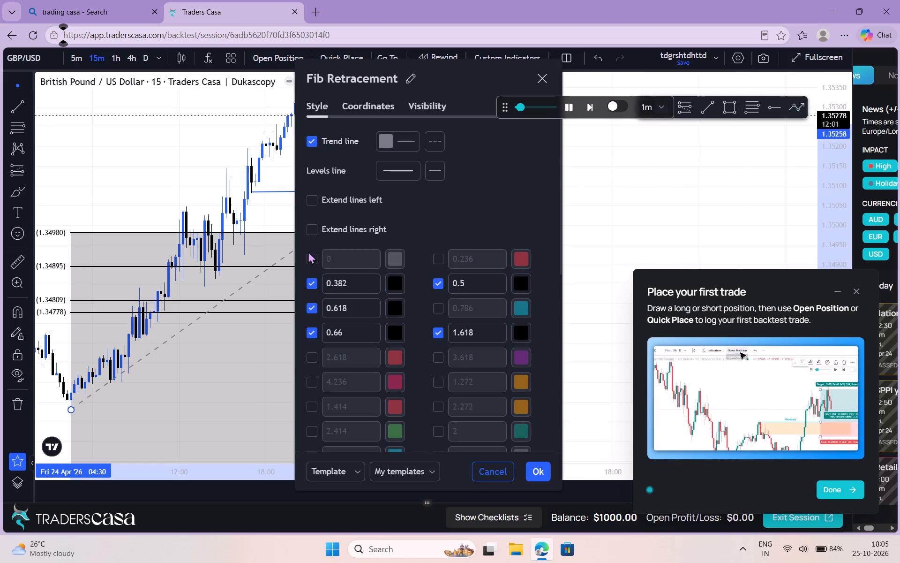
click(310, 255)
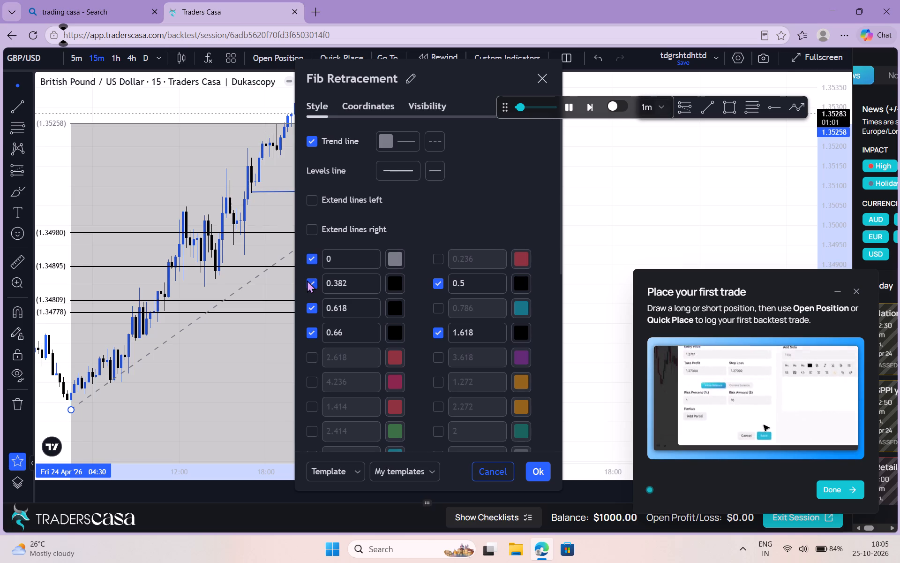
click(307, 280)
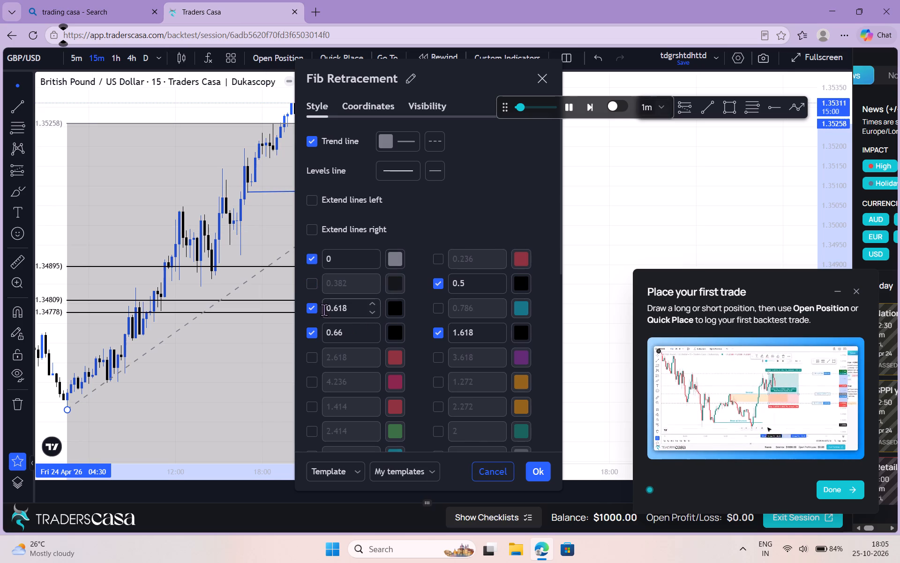
click(312, 282)
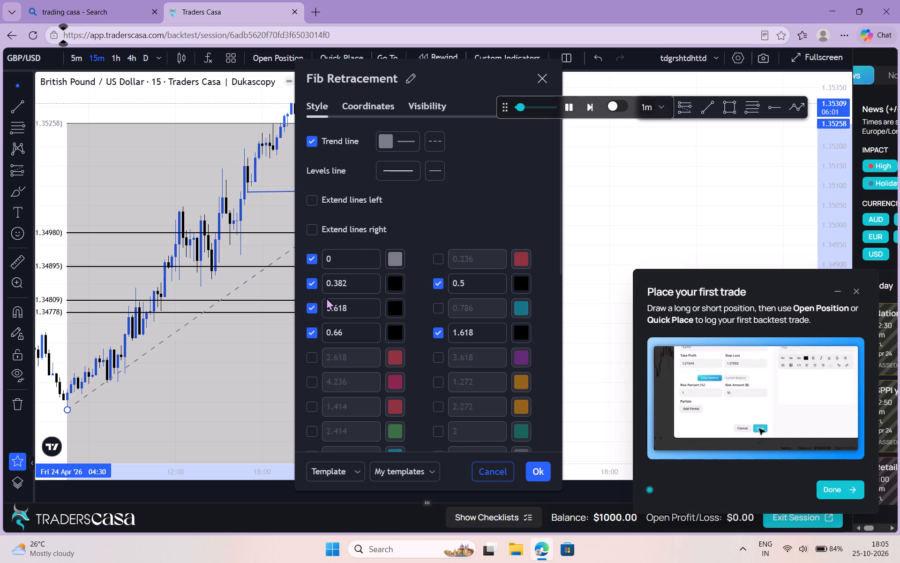
click(434, 284)
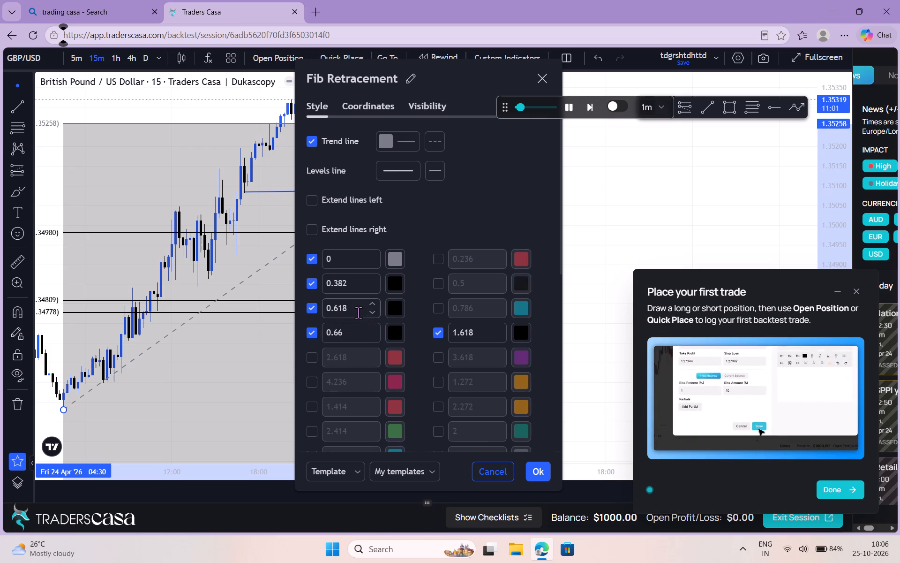
click(443, 331)
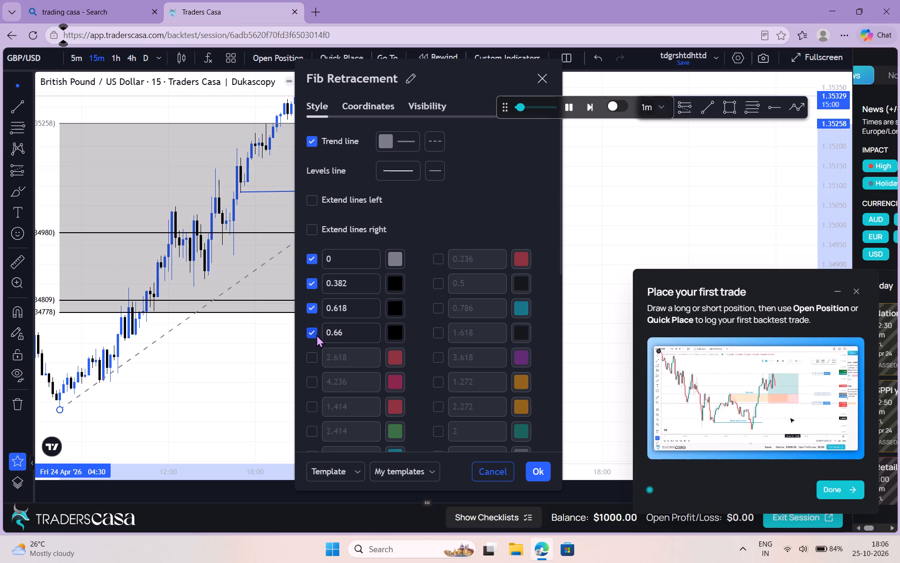
click(316, 335)
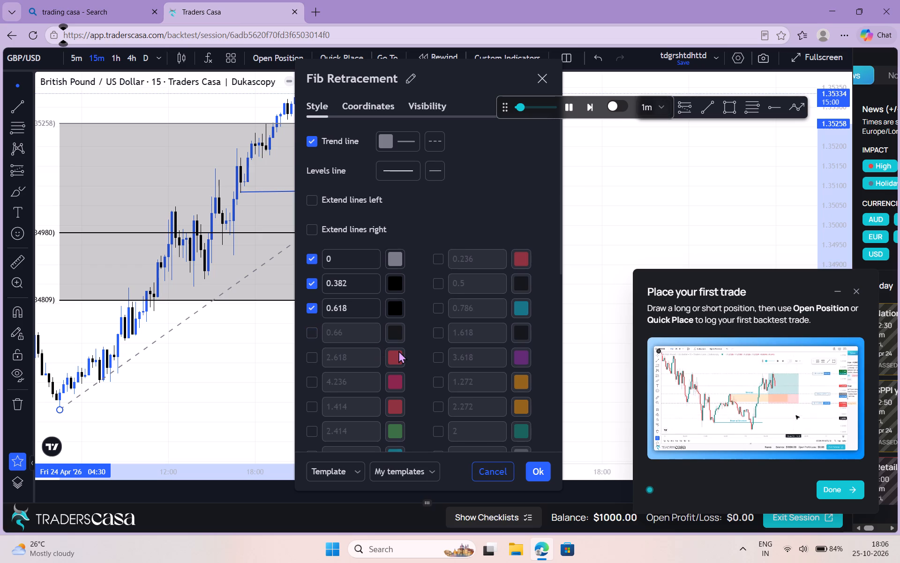
scroll(399, 350, down, 3)
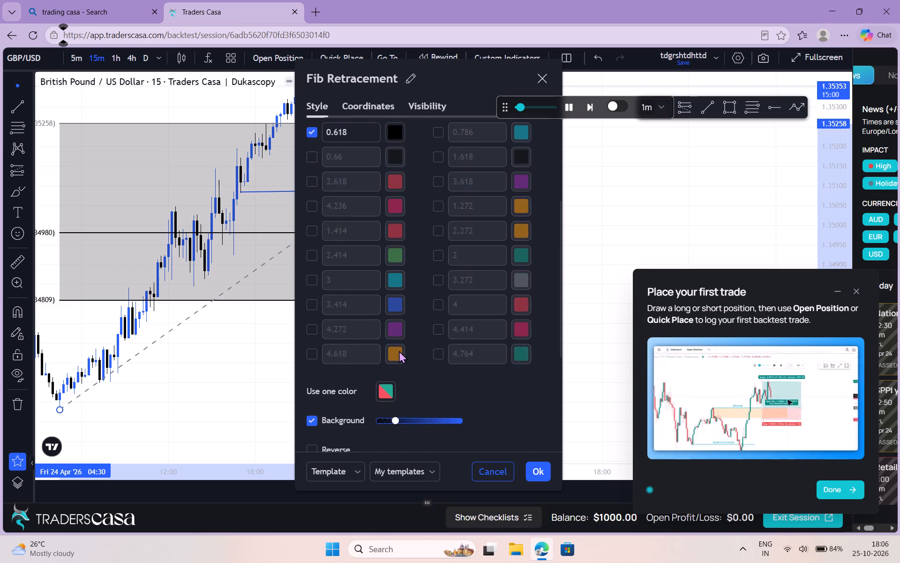
scroll(399, 350, down, 2)
scroll(399, 350, up, 1)
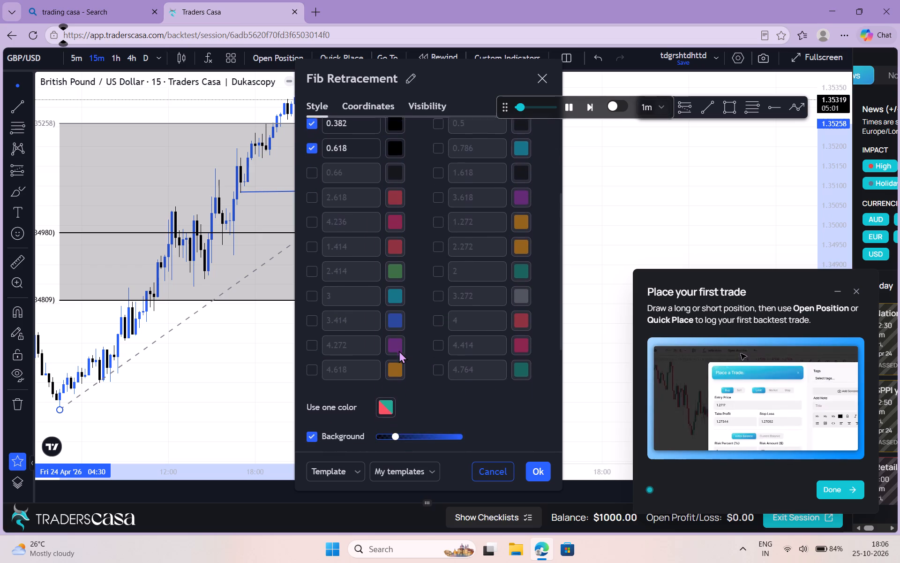
scroll(399, 350, up, 2)
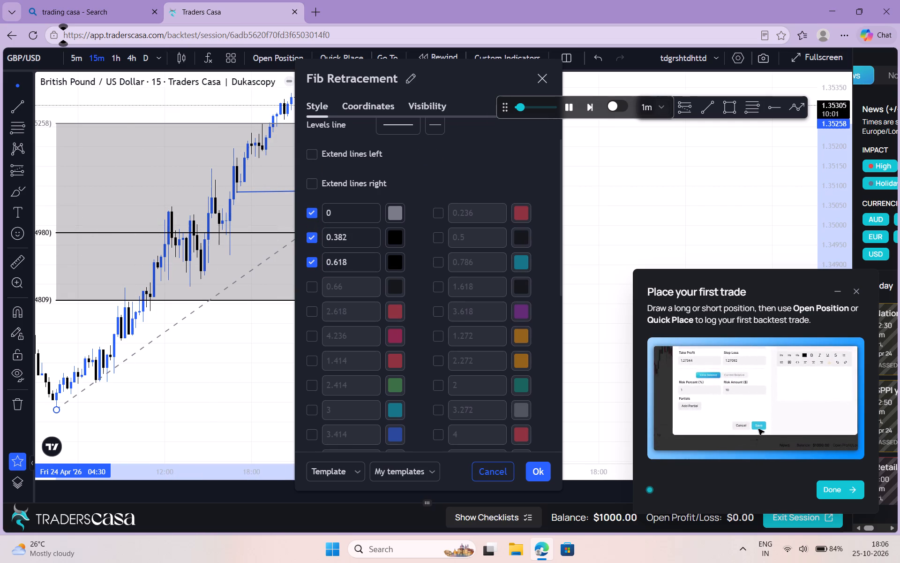
click(544, 77)
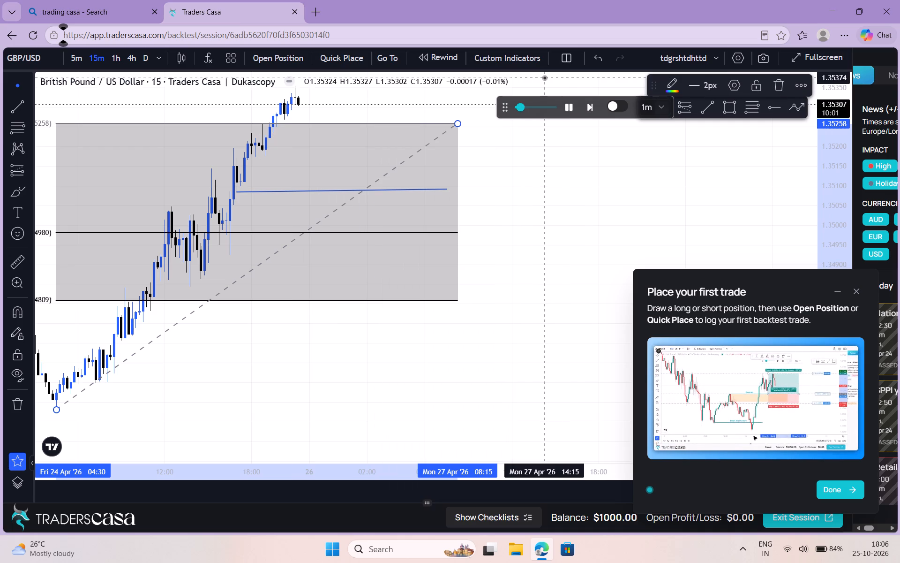
click(544, 77)
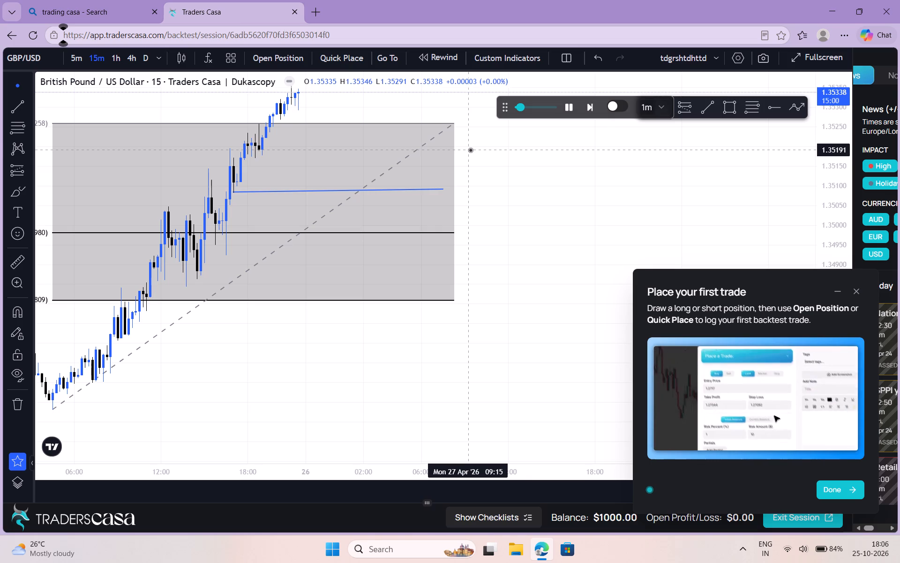
Delete the Fib Retracement from the chart.
click(451, 120)
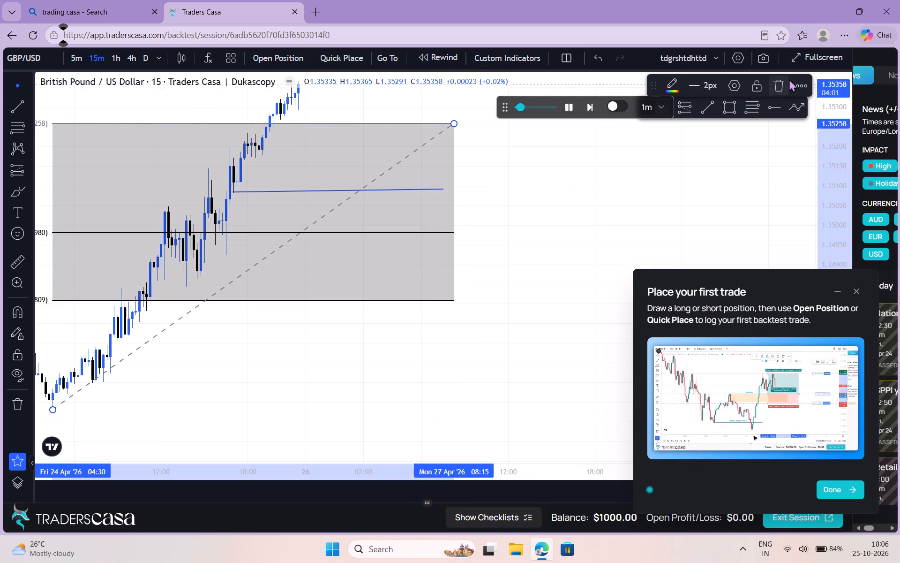
click(781, 82)
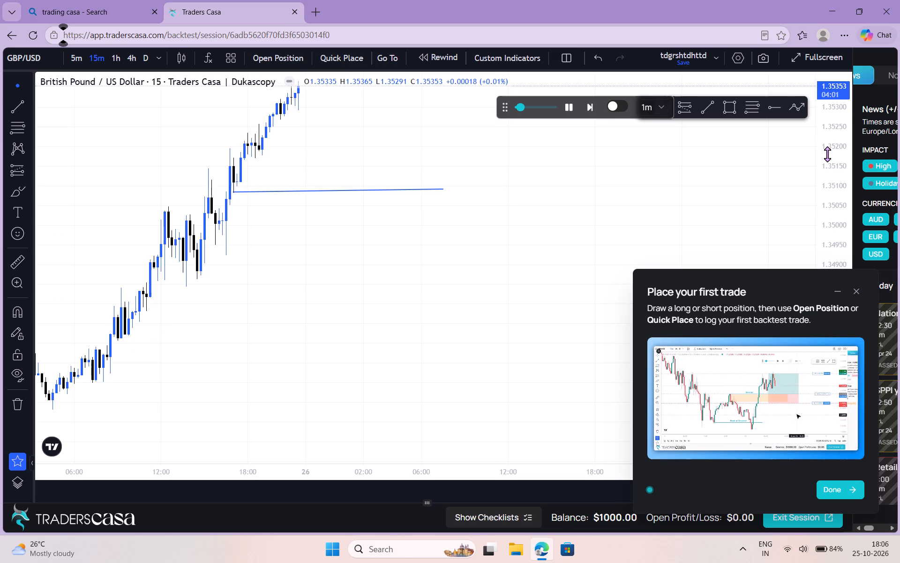
Delete the nearly horizontal trend line that starts at 24 Apr 17:00.
scroll(827, 154, up, 4)
scroll(827, 154, down, 6)
scroll(827, 154, up, 2)
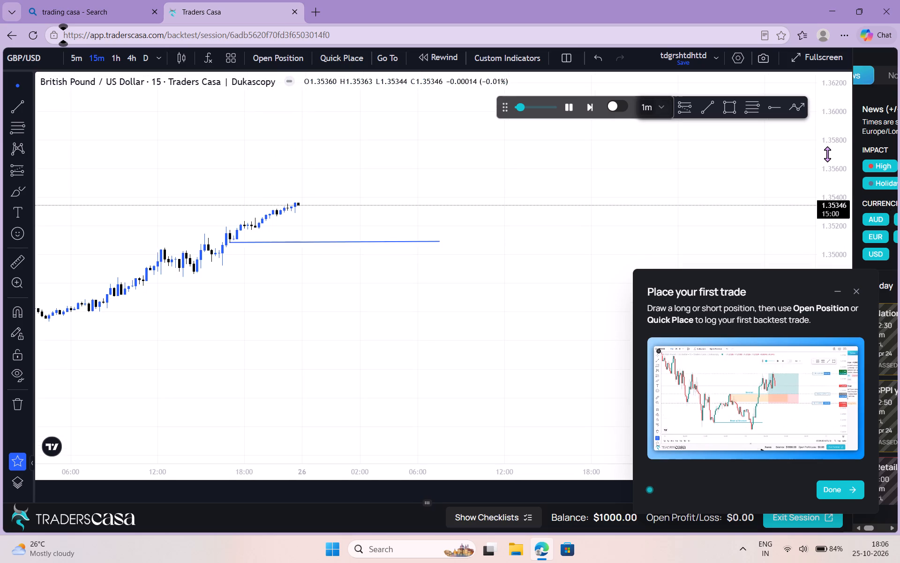
scroll(827, 154, up, 5)
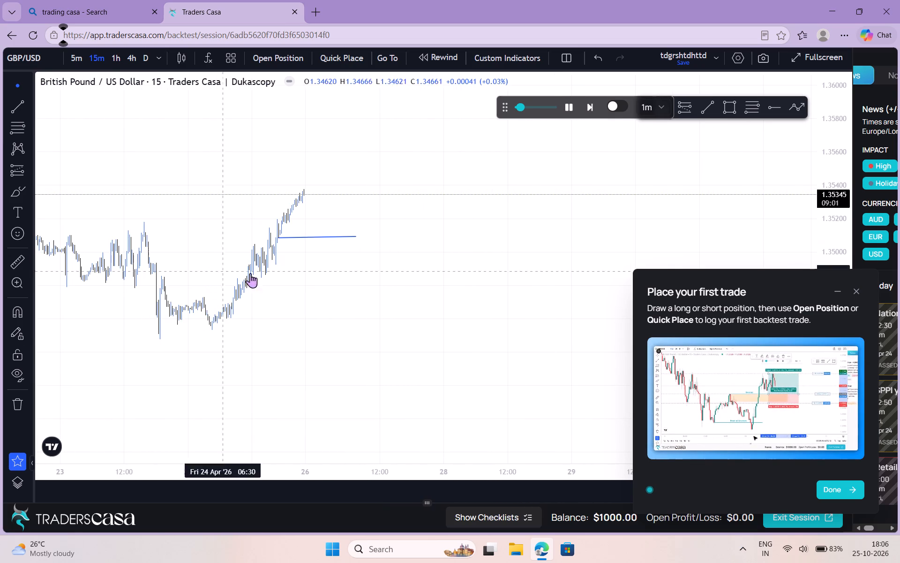
click(319, 235)
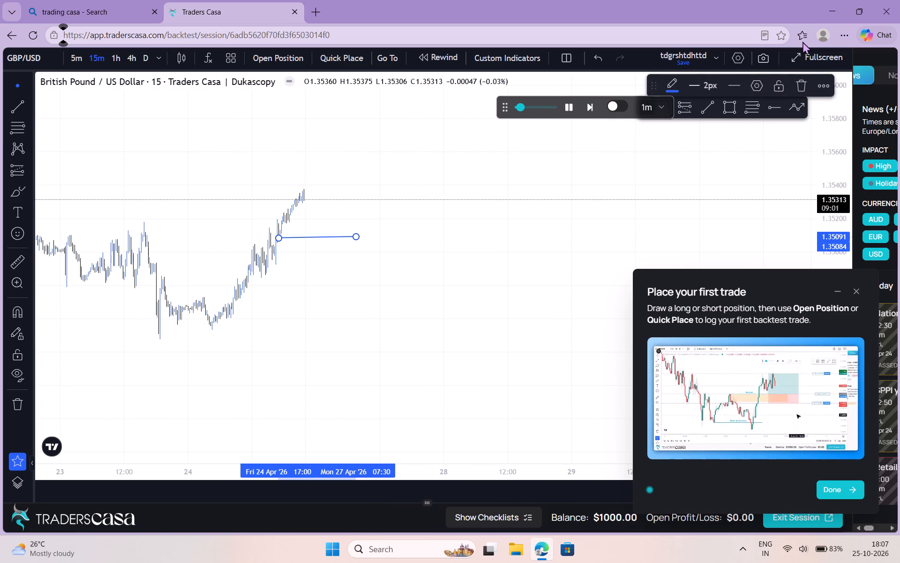
click(796, 85)
Set the replay's time advanced per step to 15m.
click(655, 105)
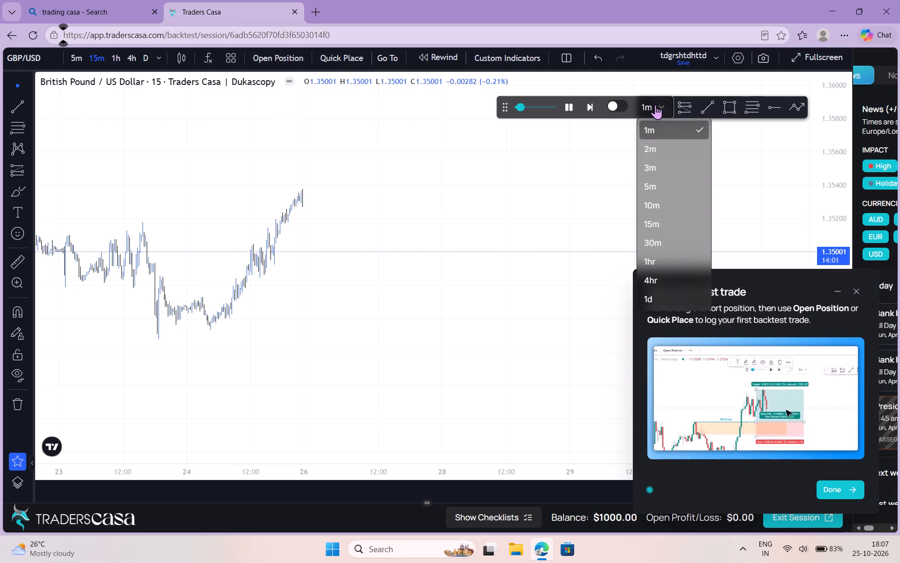
click(663, 214)
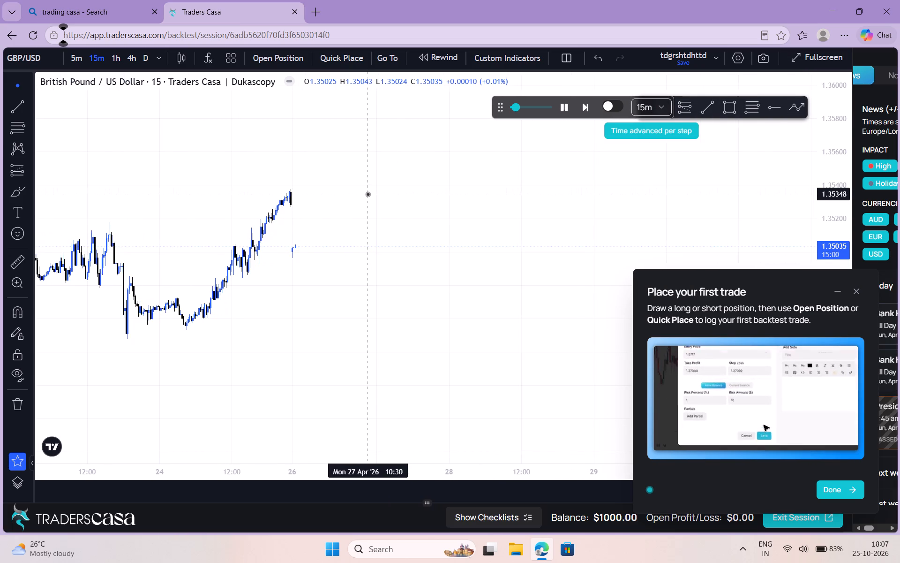
Draw a Fib Retracement from the 24 Apr 04:15 low up to about 1.3538 on 27 Apr at 12:30.
scroll(367, 194, left, 1)
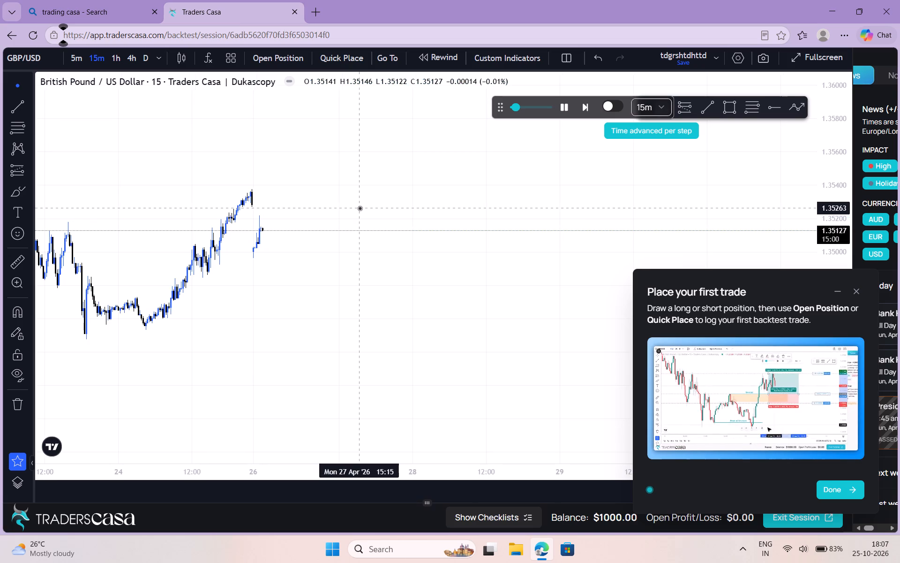
click(759, 106)
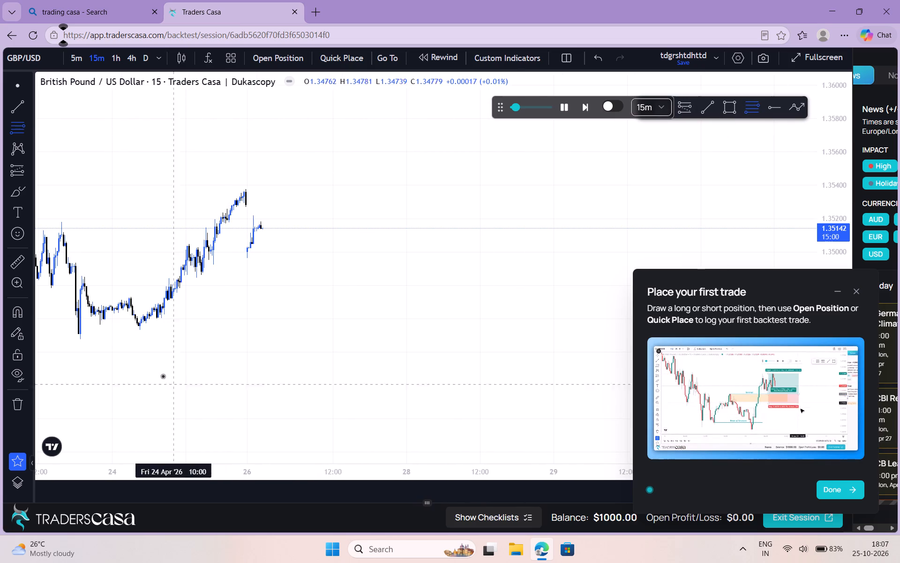
drag(137, 331, 301, 160)
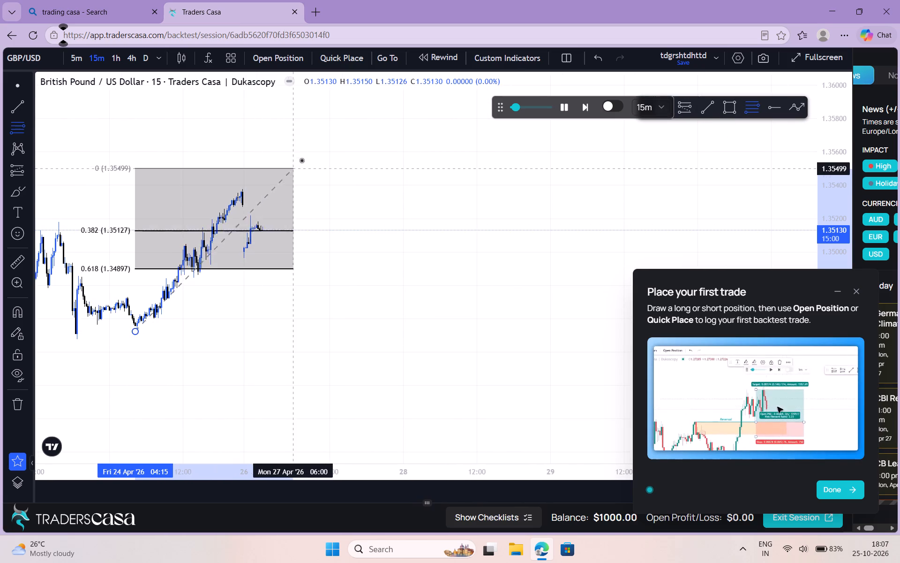
drag(301, 160, 330, 188)
click(330, 188)
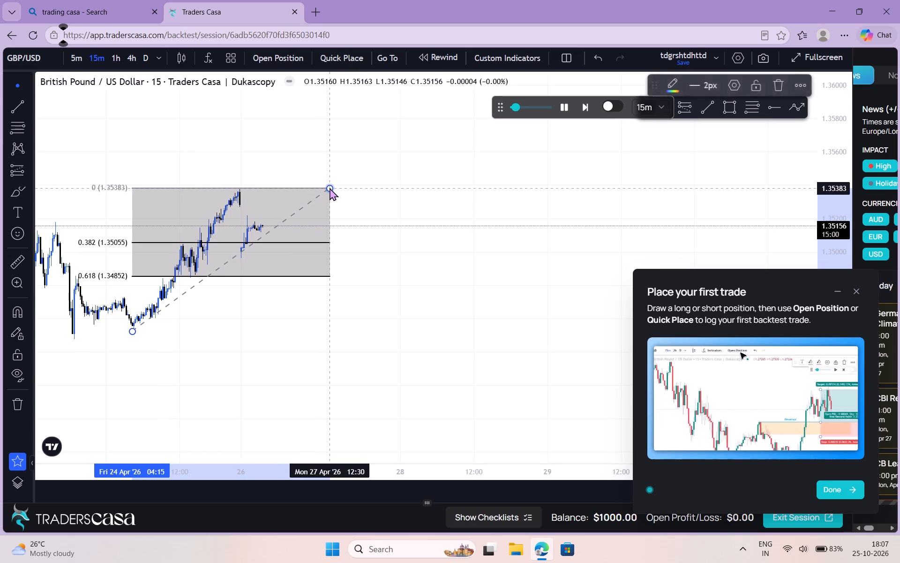
click(432, 246)
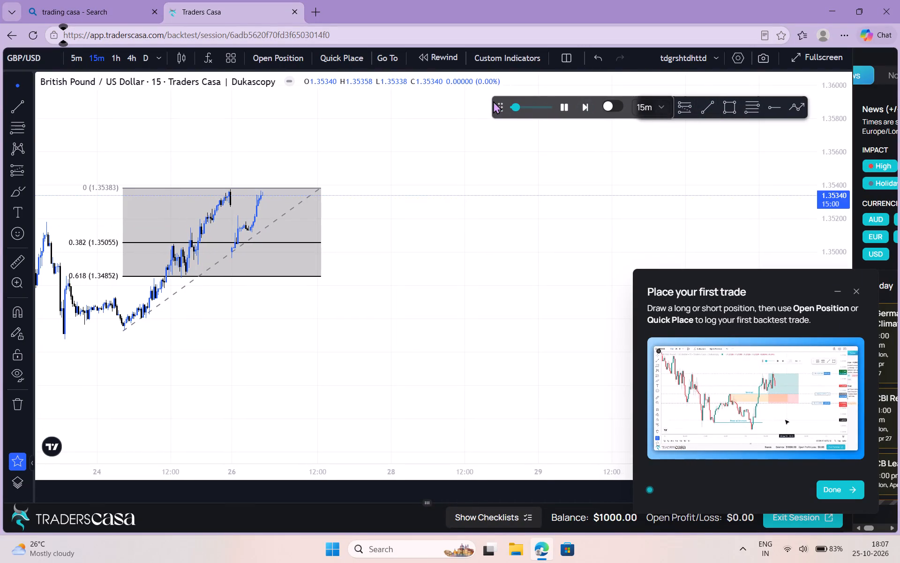
Place a long position with entry at about 1.3505 near 26 Apr 23:00 and raise its target to about 1.3550.
drag(498, 104, 446, 102)
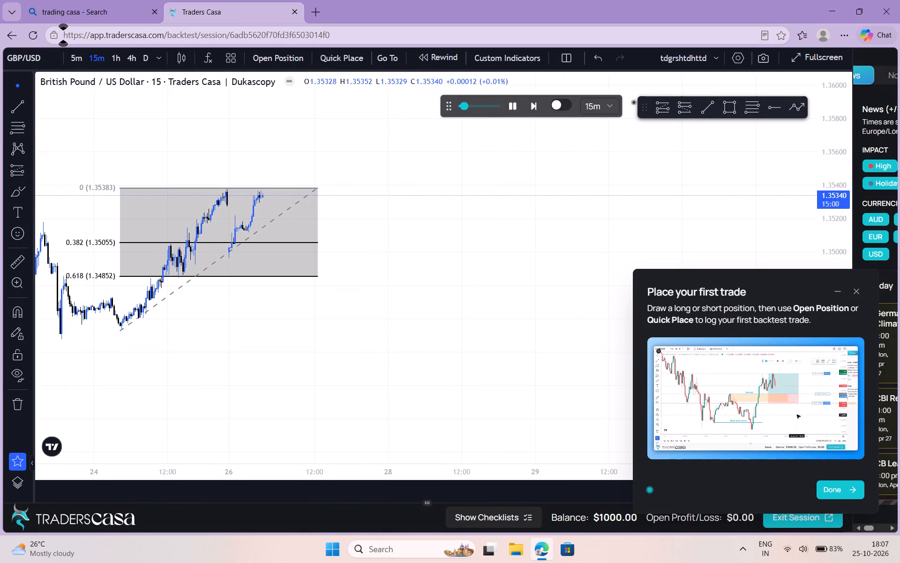
click(663, 111)
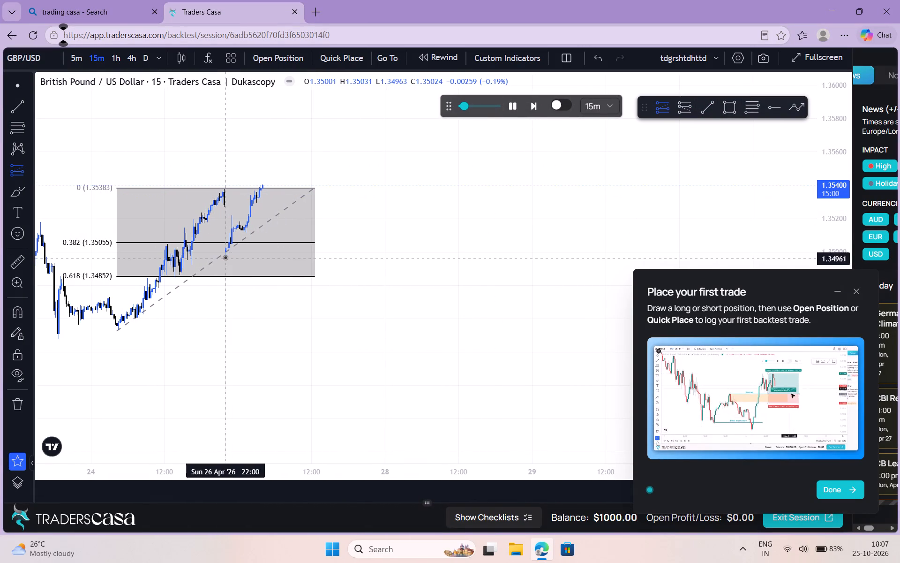
click(228, 243)
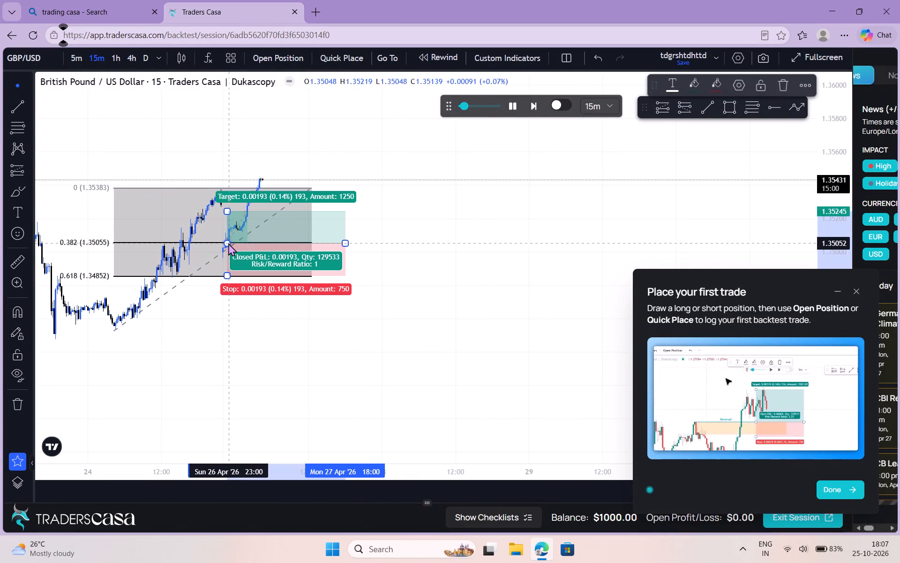
drag(227, 213, 218, 168)
click(218, 168)
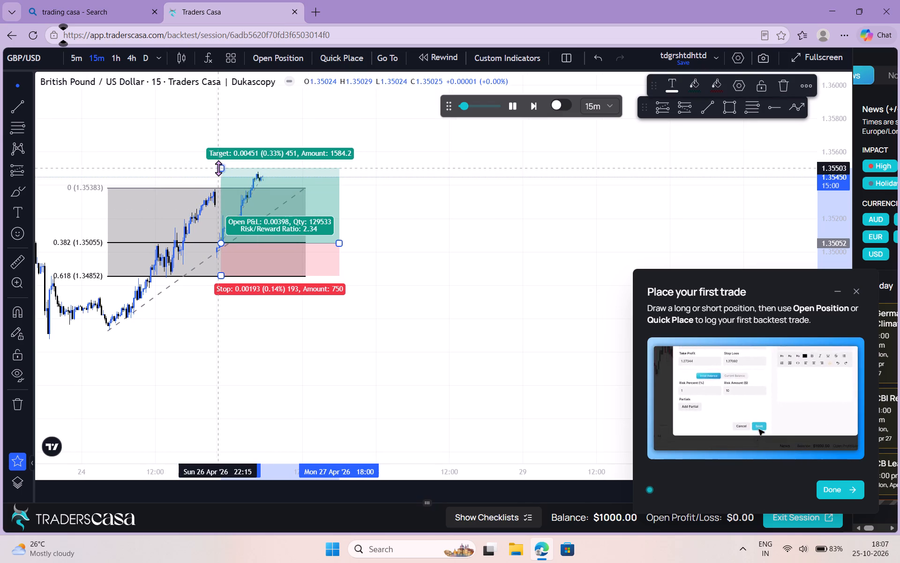
click(452, 233)
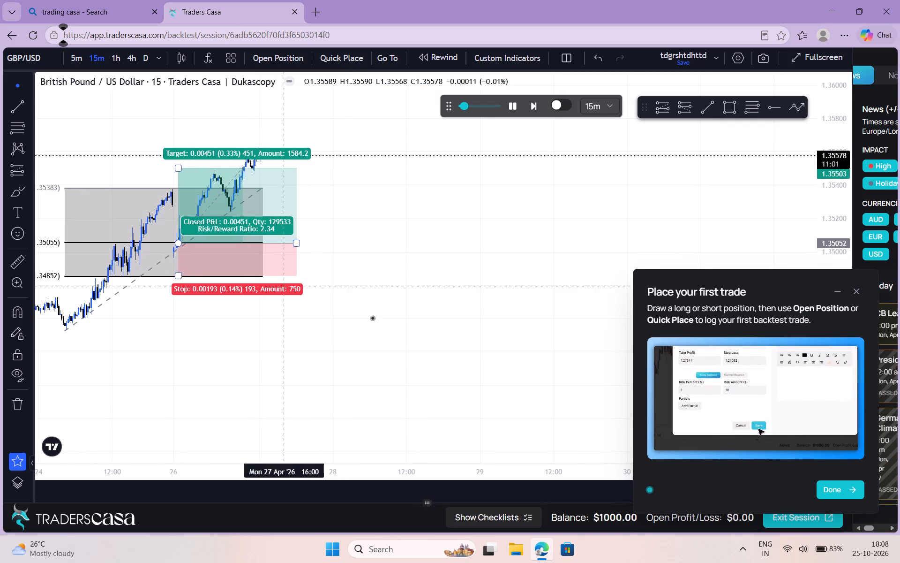
Minimise the tutorial pop-up about placing the first trade.
click(835, 293)
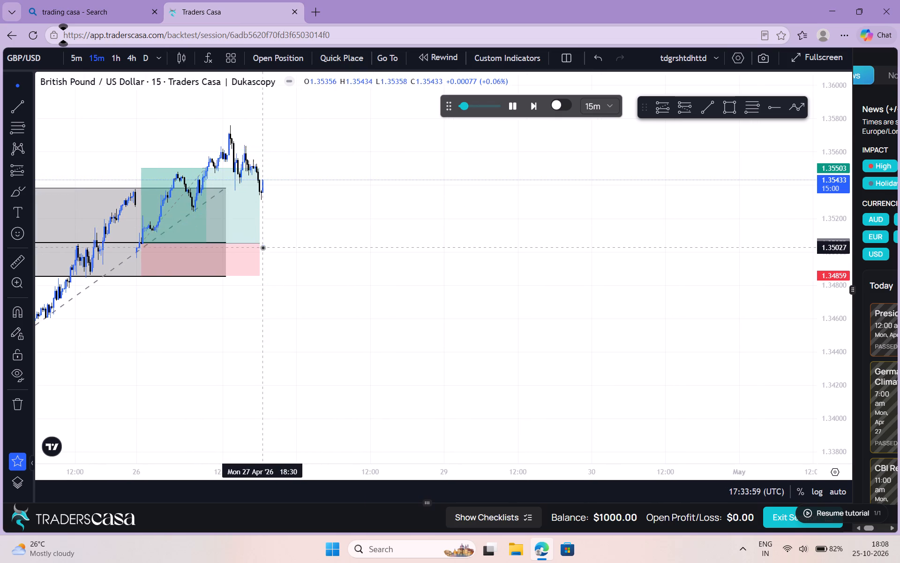
Delete the long position drawing with entry at about 1.3505.
click(254, 244)
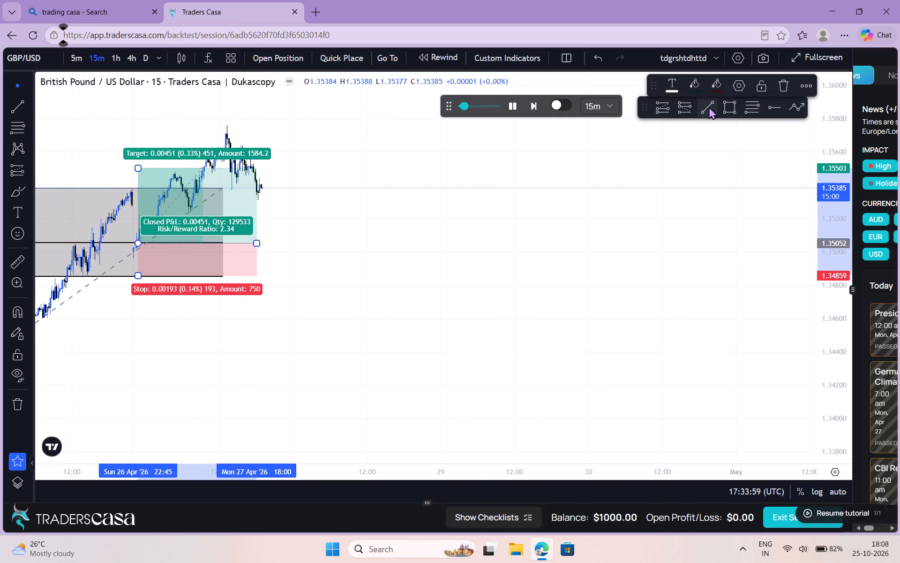
click(790, 80)
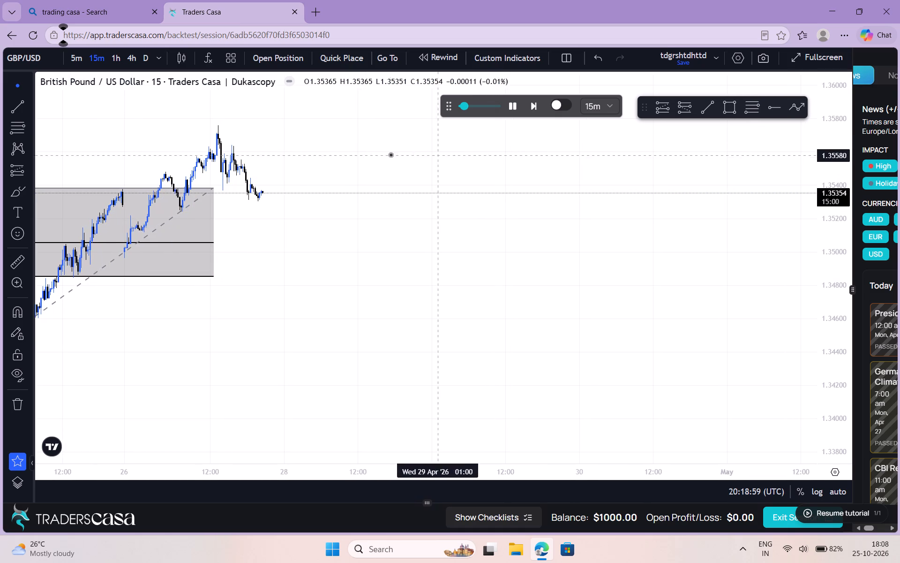
Delete the Fib Retracement that runs from 24 Apr 04:15 to 27 Apr 12:30.
scroll(219, 165, up, 1)
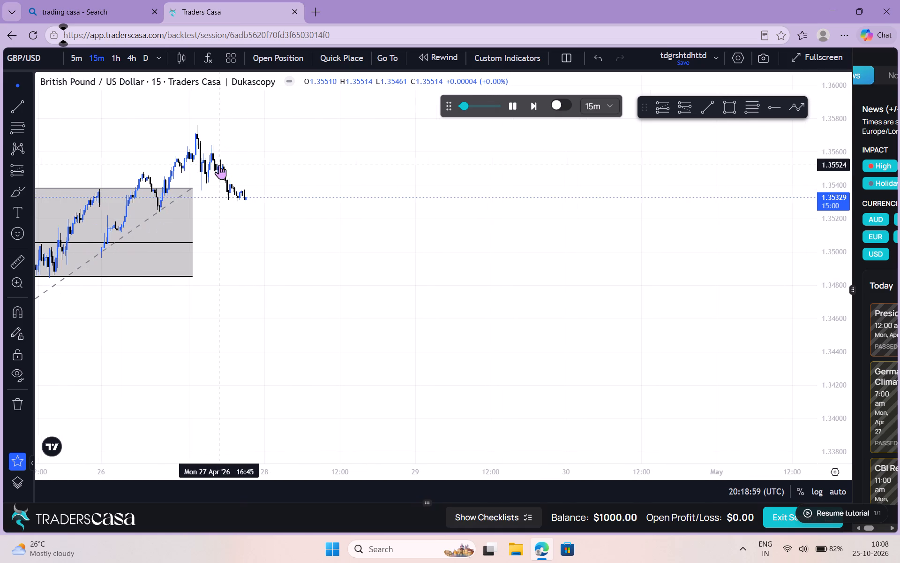
scroll(219, 165, down, 1)
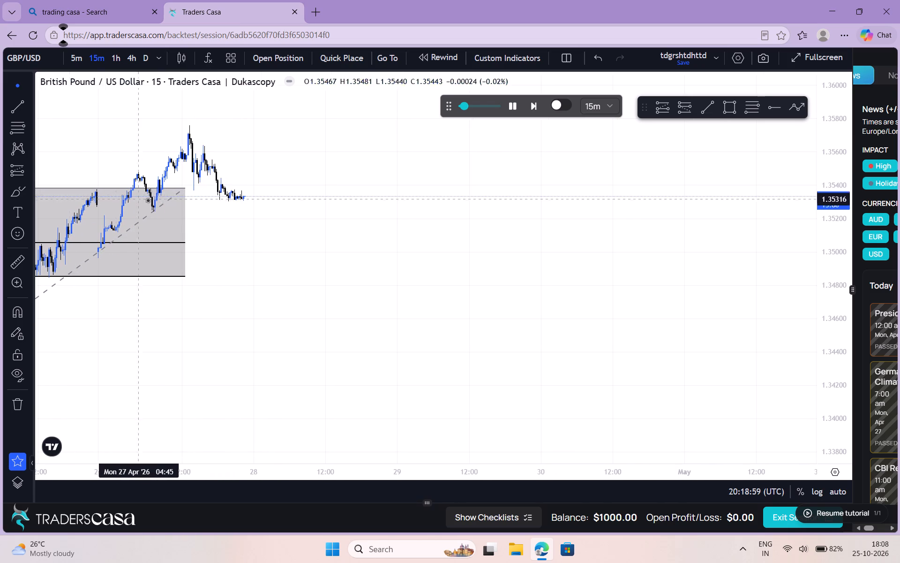
click(180, 191)
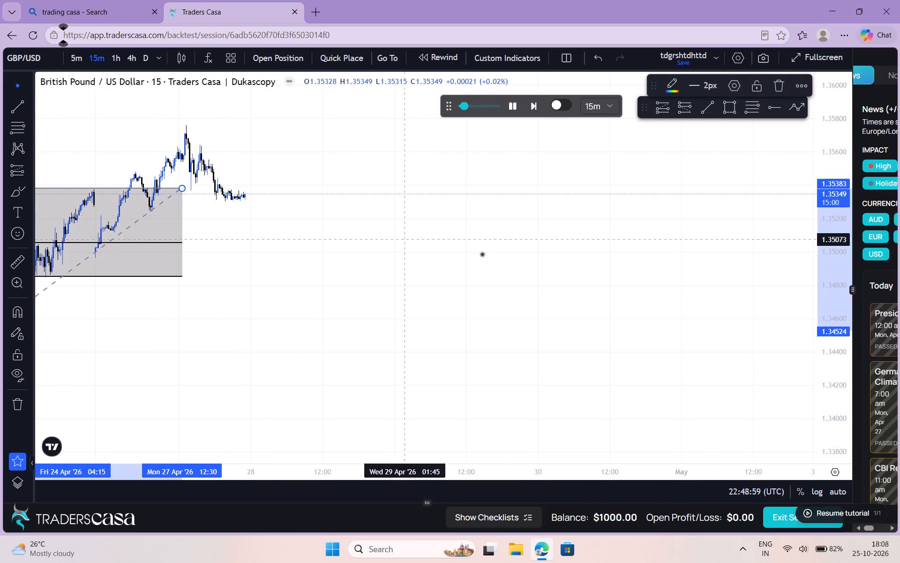
click(778, 88)
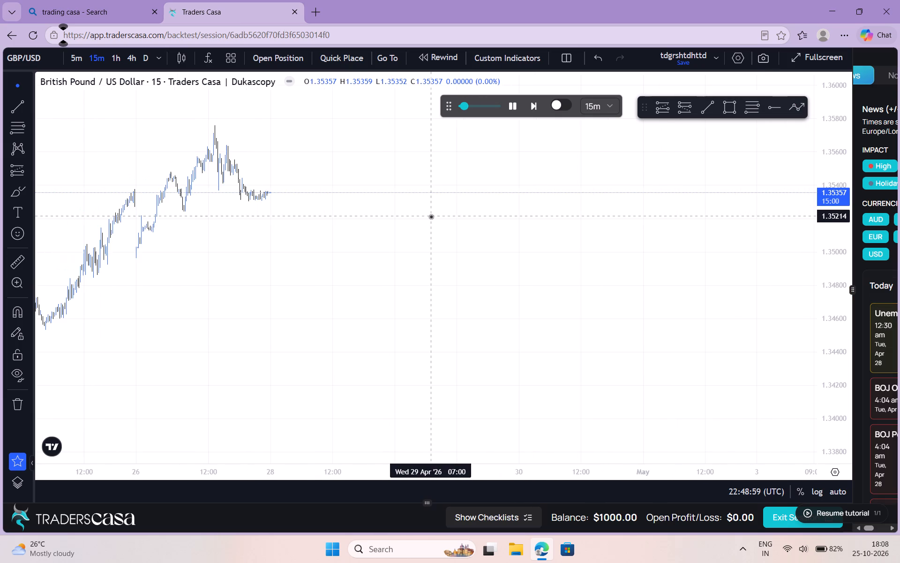
click(322, 282)
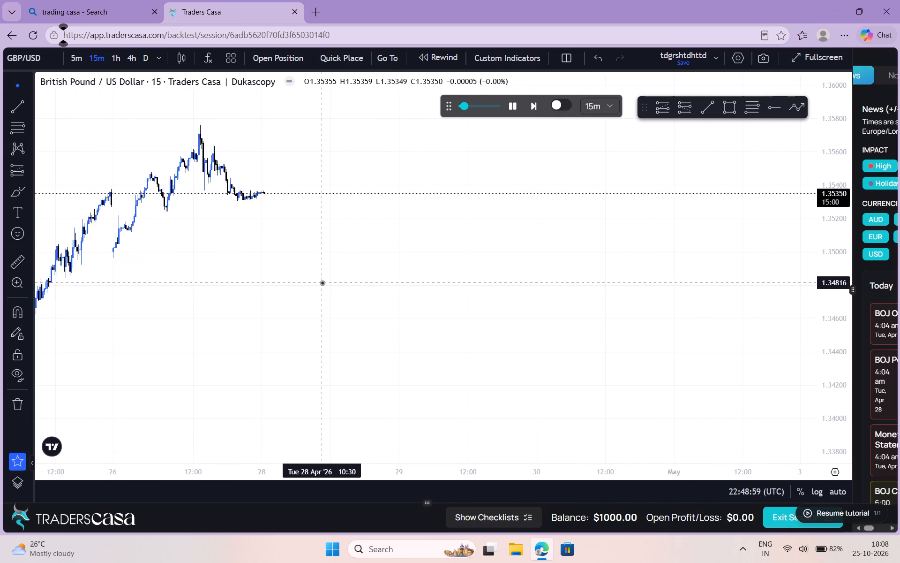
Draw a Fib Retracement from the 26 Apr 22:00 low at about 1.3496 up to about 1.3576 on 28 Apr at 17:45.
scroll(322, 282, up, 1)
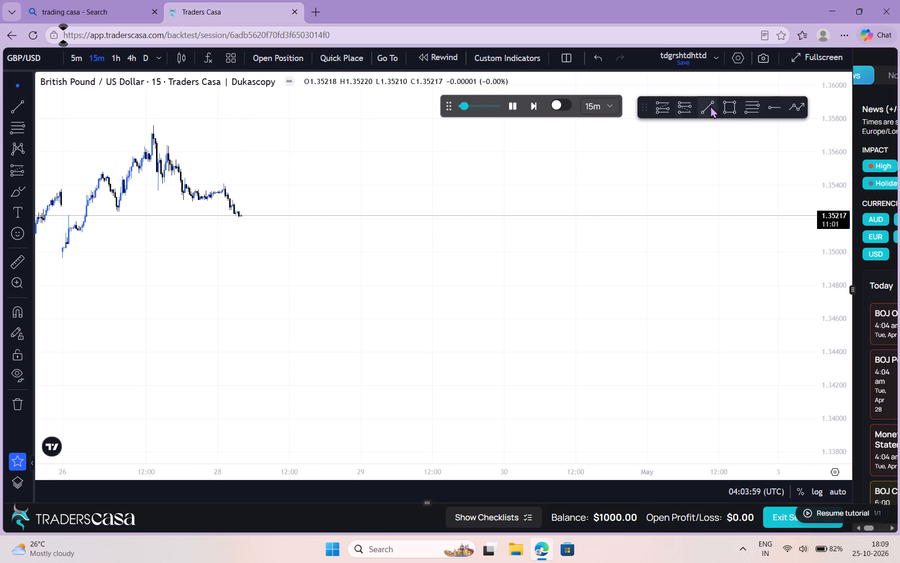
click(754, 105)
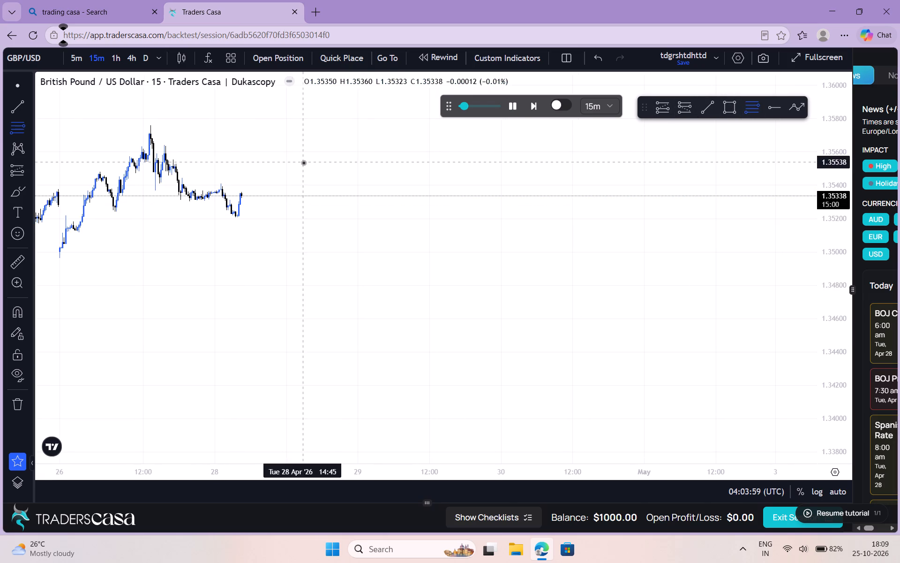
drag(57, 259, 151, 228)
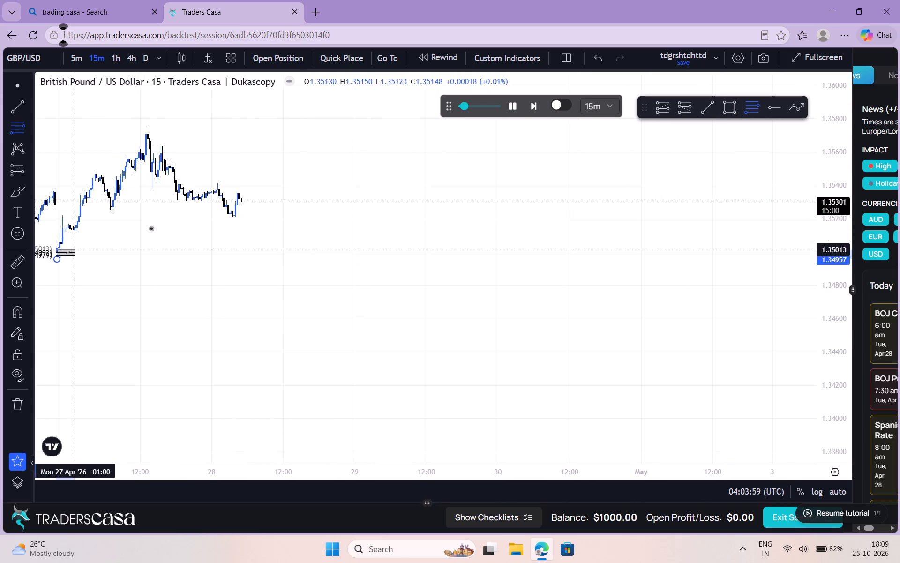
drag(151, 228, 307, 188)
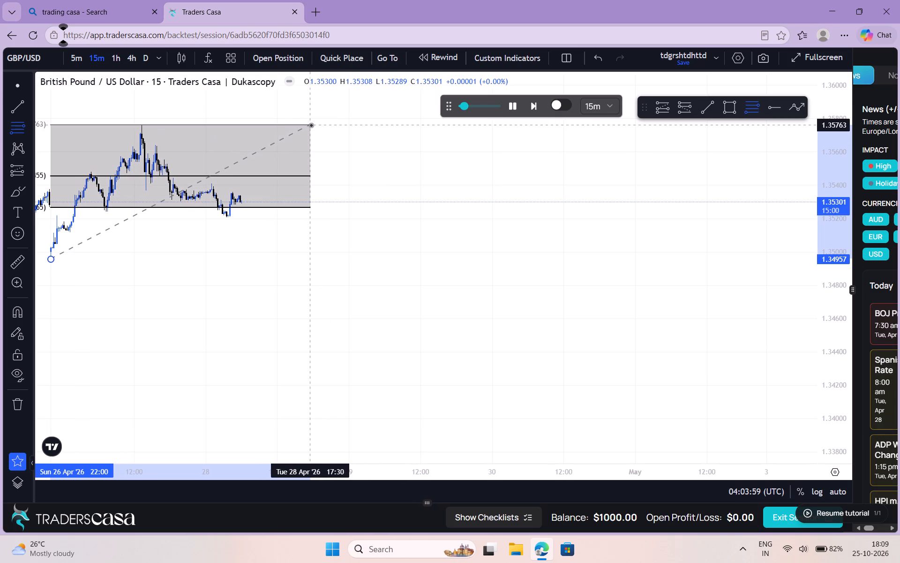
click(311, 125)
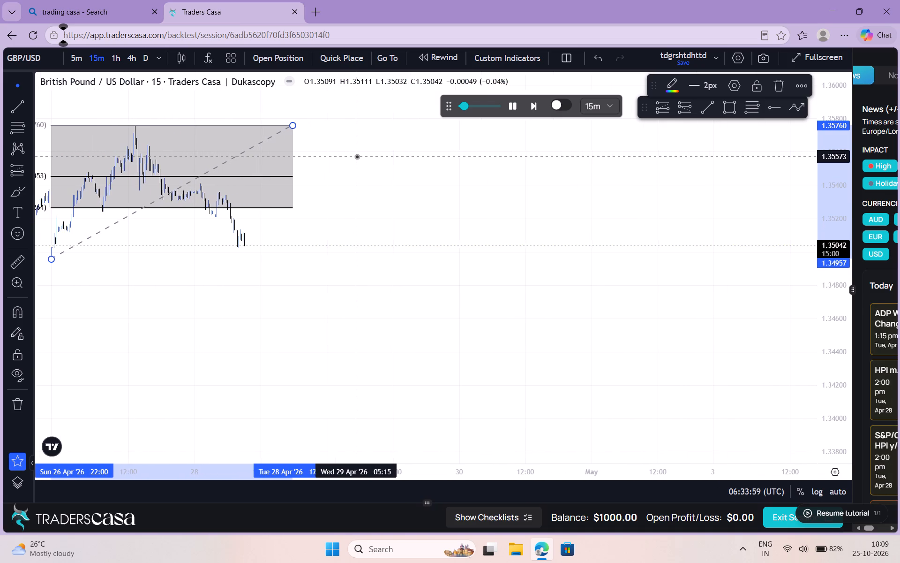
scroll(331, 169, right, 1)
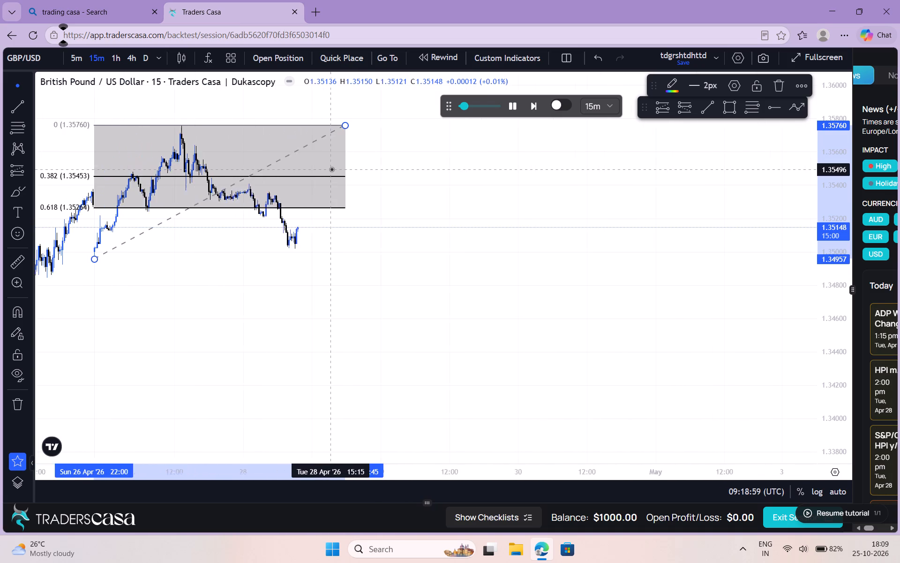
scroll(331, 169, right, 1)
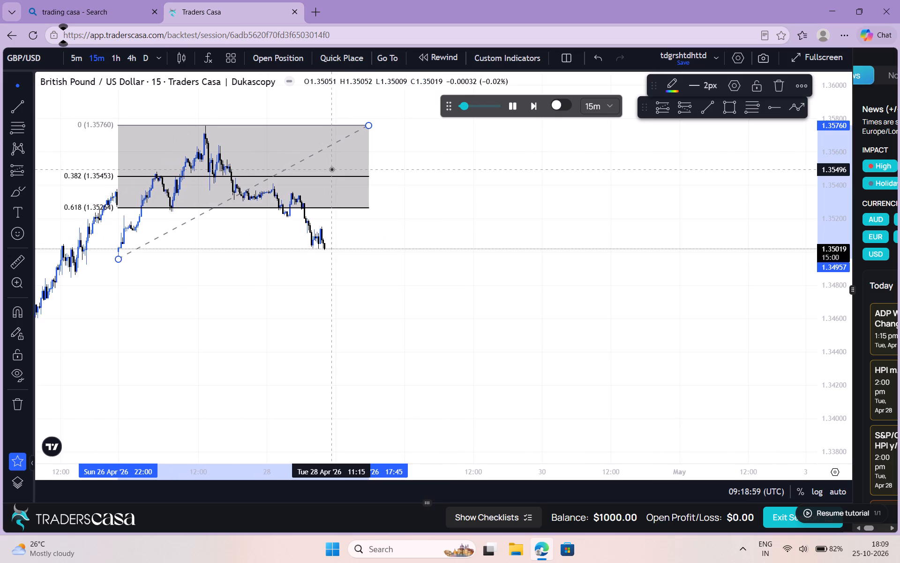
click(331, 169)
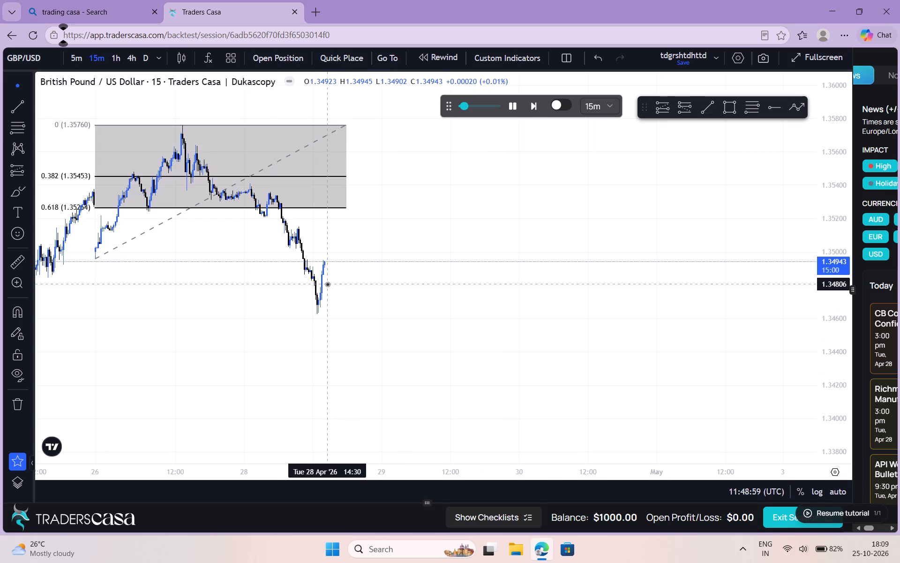
Draw a Fib Retracement from the 27 Apr 13:00 high at about 1.3576 down to about 1.3463 on 29 Apr at 09:00.
click(755, 104)
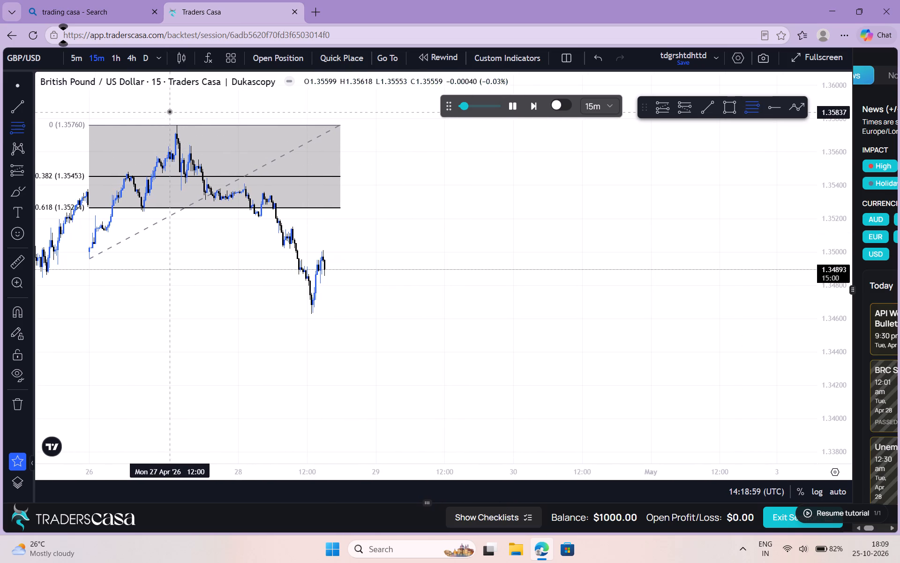
click(172, 124)
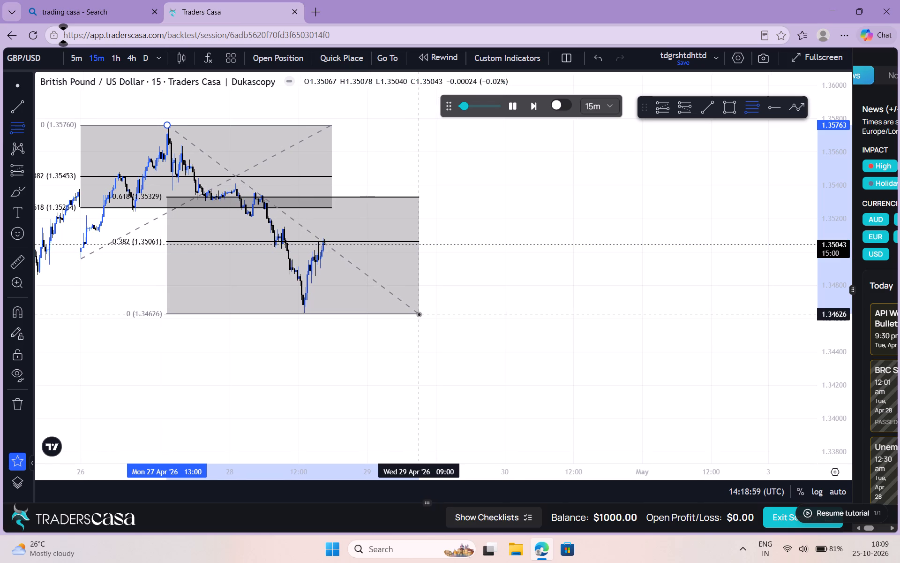
click(419, 313)
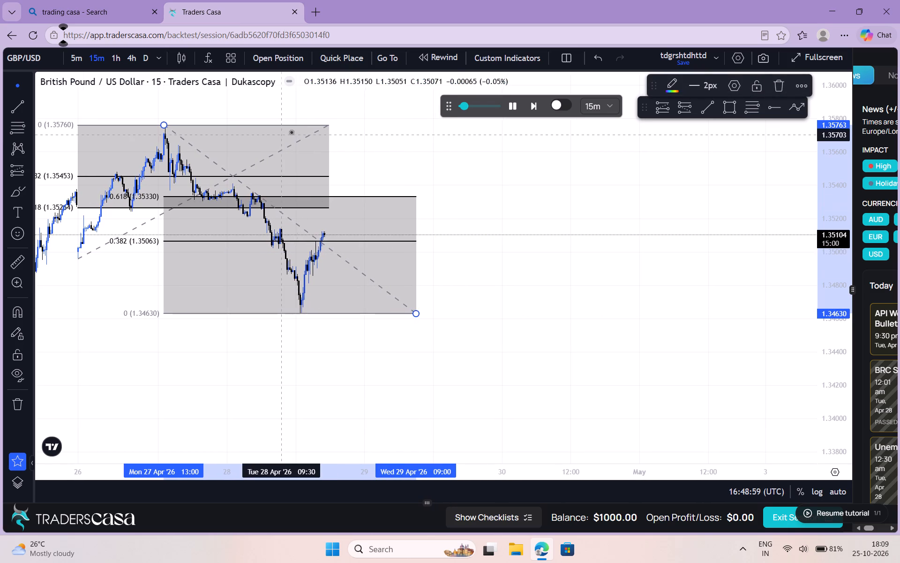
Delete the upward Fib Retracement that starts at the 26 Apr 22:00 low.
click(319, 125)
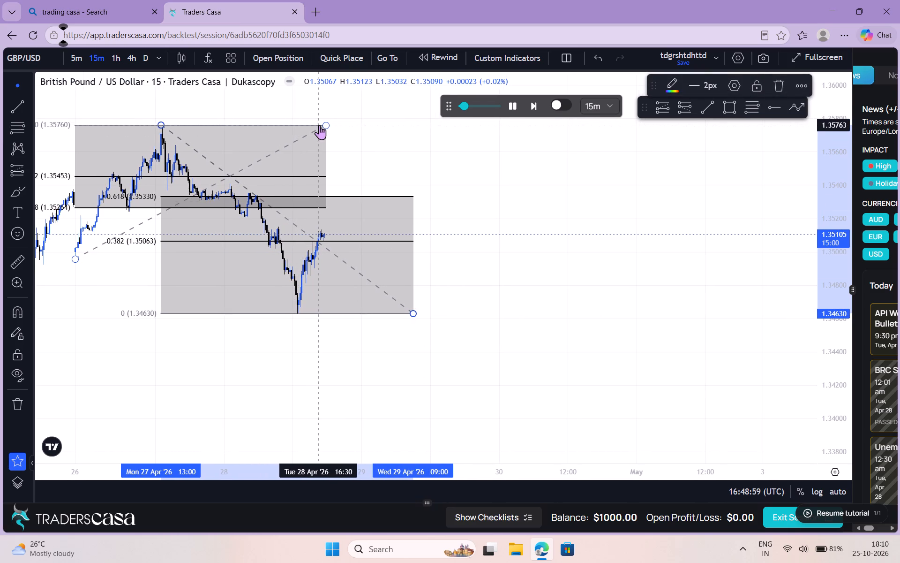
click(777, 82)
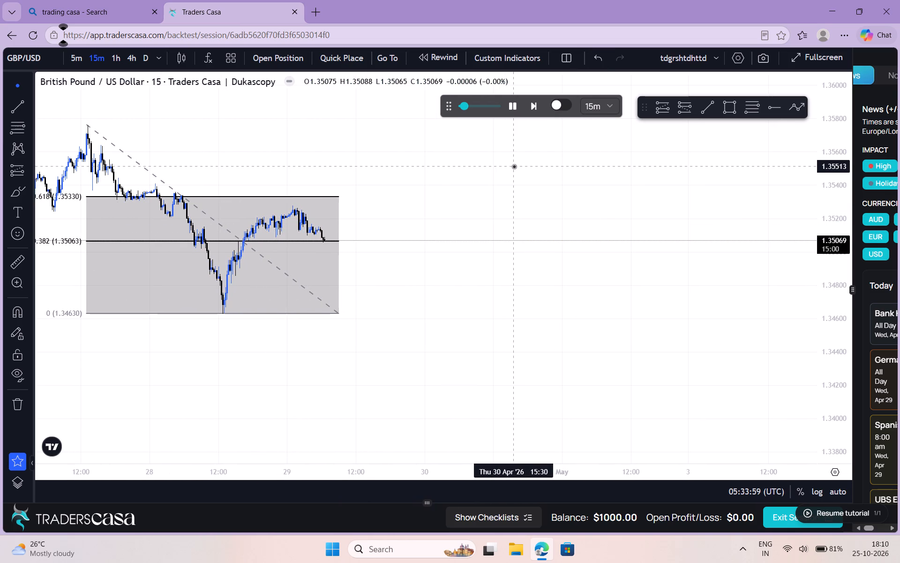
Place a short position with entry at about 1.3507 on 29 Apr 06:45, stop at about 1.3533 and target at about 1.3454.
click(685, 109)
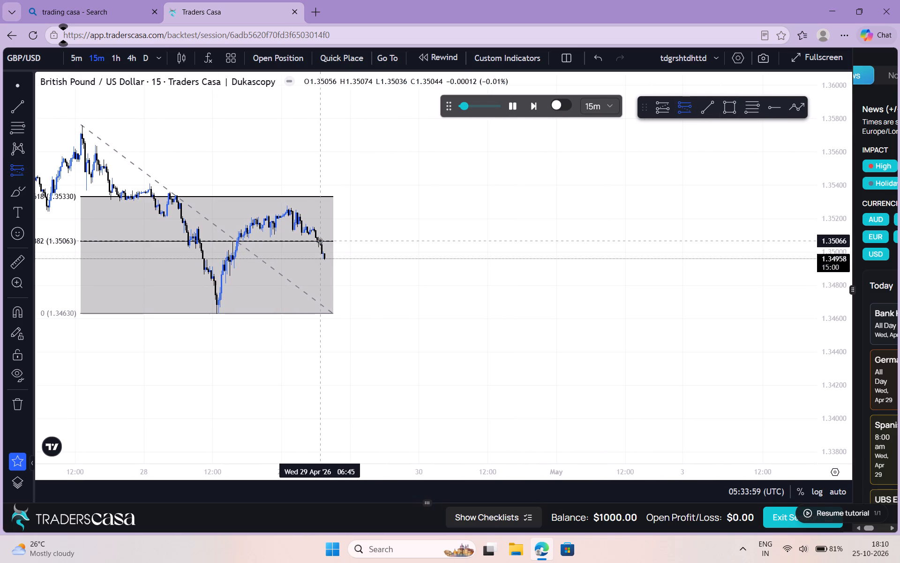
click(320, 240)
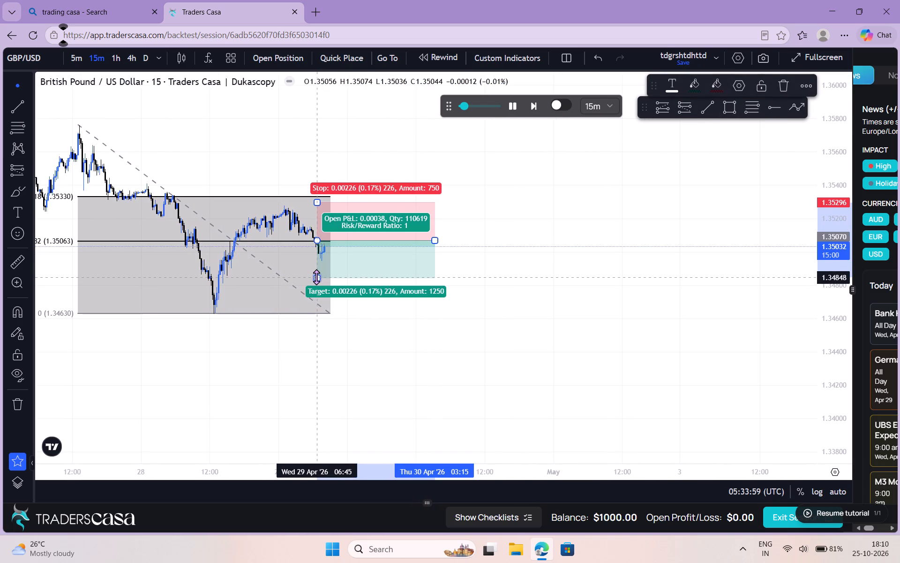
drag(316, 277, 313, 304)
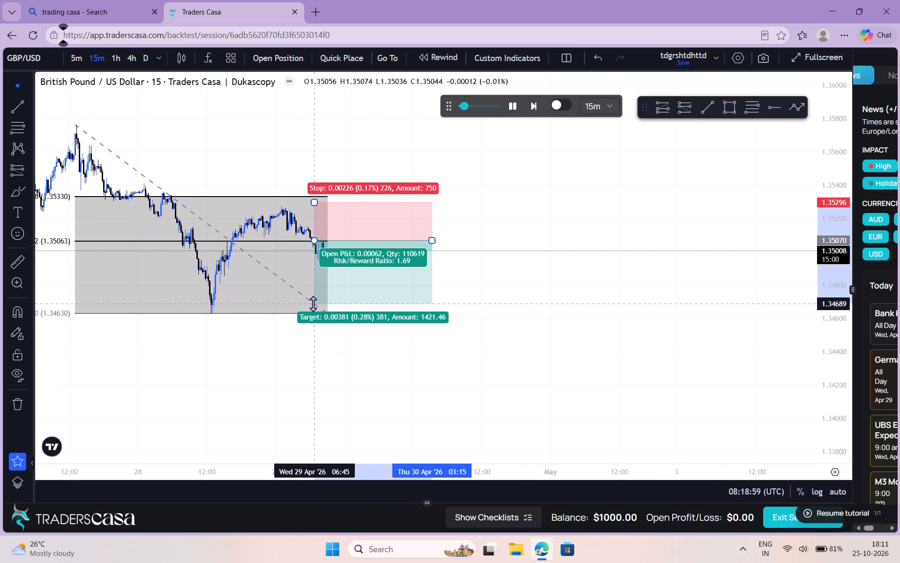
drag(313, 304, 310, 314)
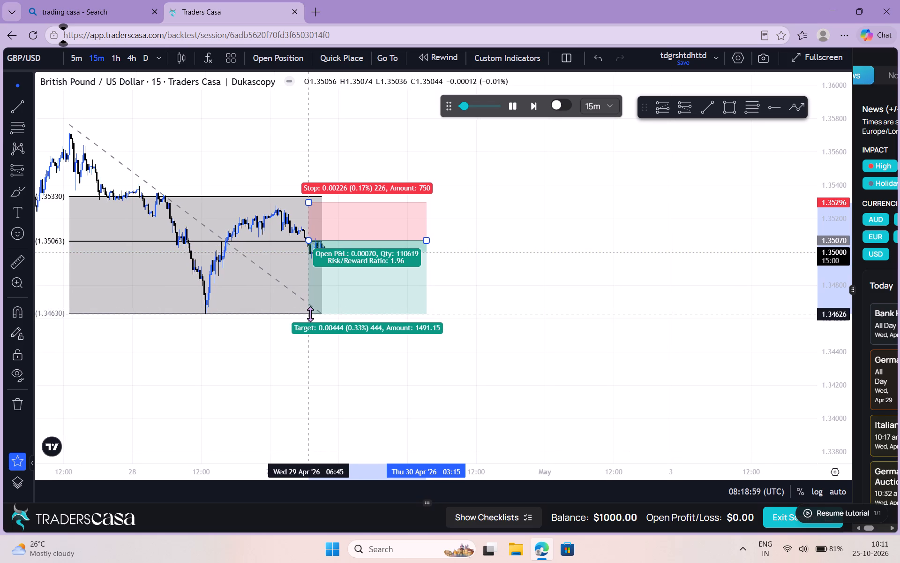
drag(310, 314, 309, 319)
click(309, 319)
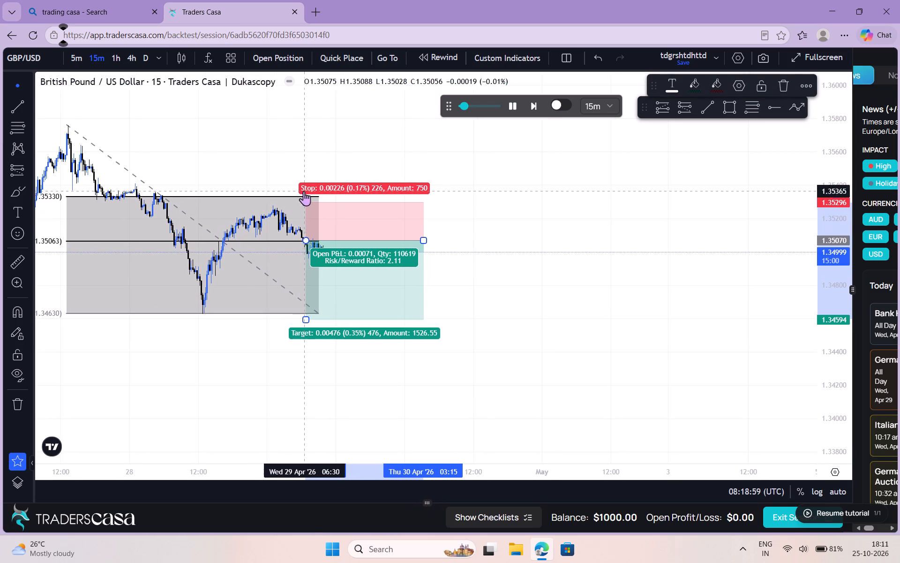
drag(305, 201, 303, 196)
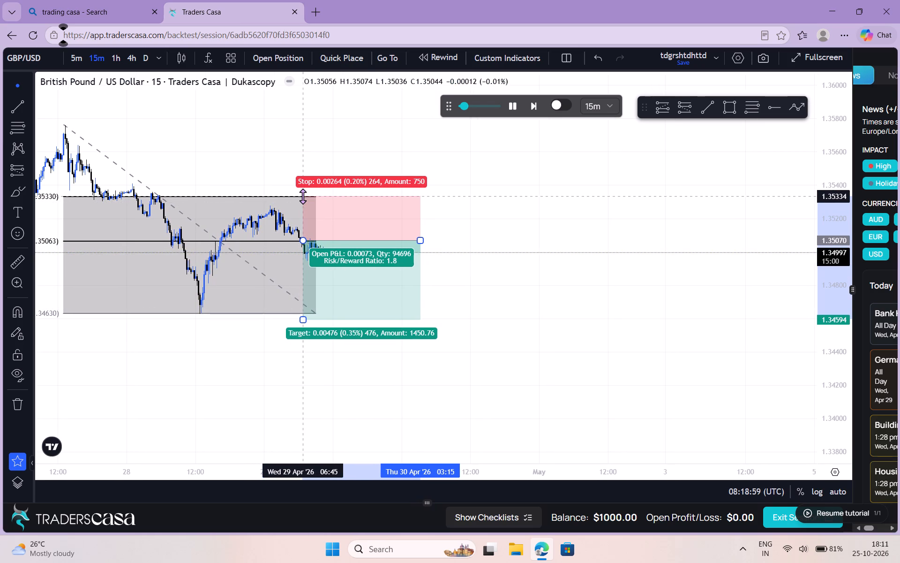
drag(303, 196, 302, 196)
click(255, 165)
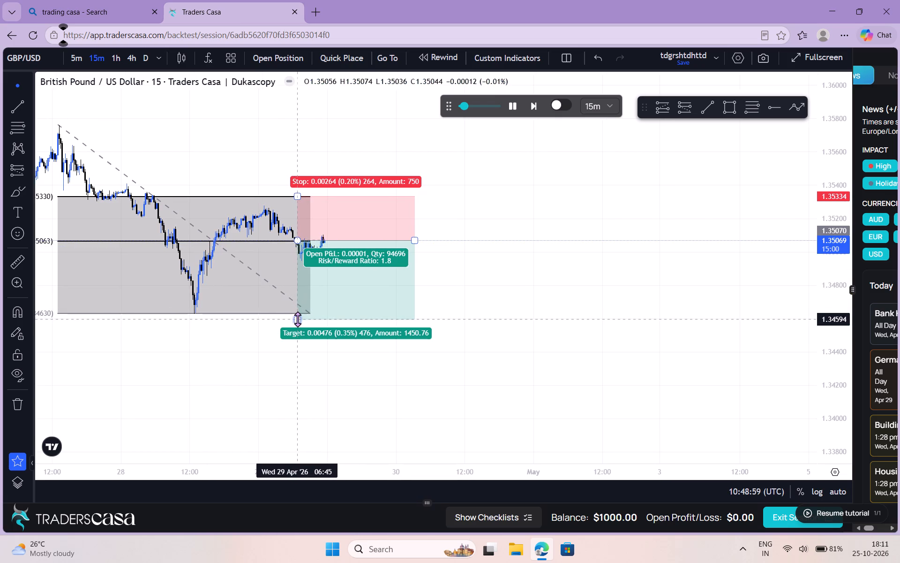
drag(298, 319, 297, 329)
click(297, 329)
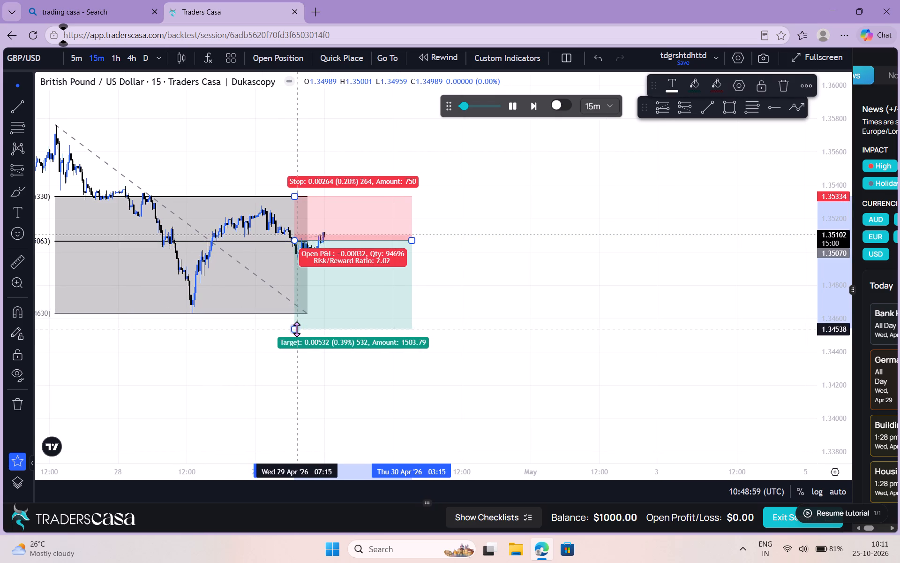
click(320, 154)
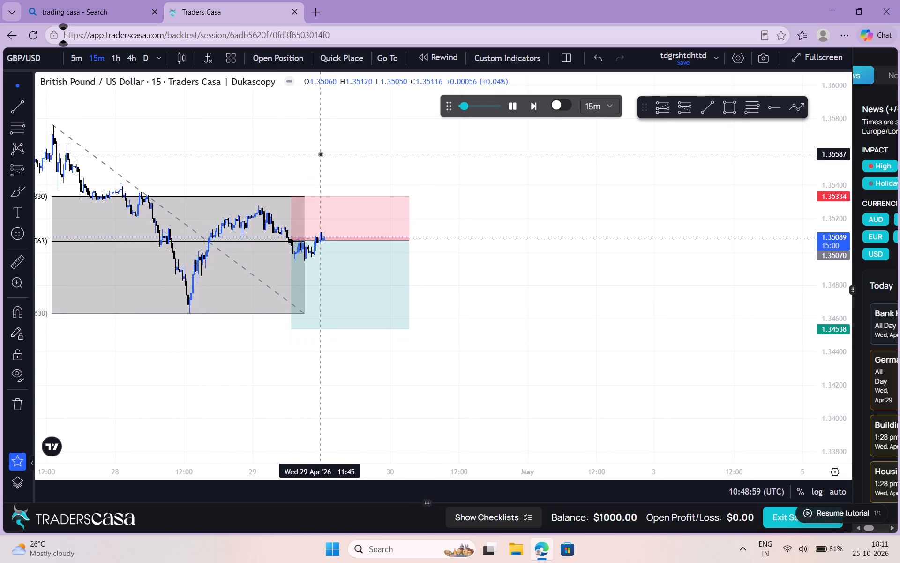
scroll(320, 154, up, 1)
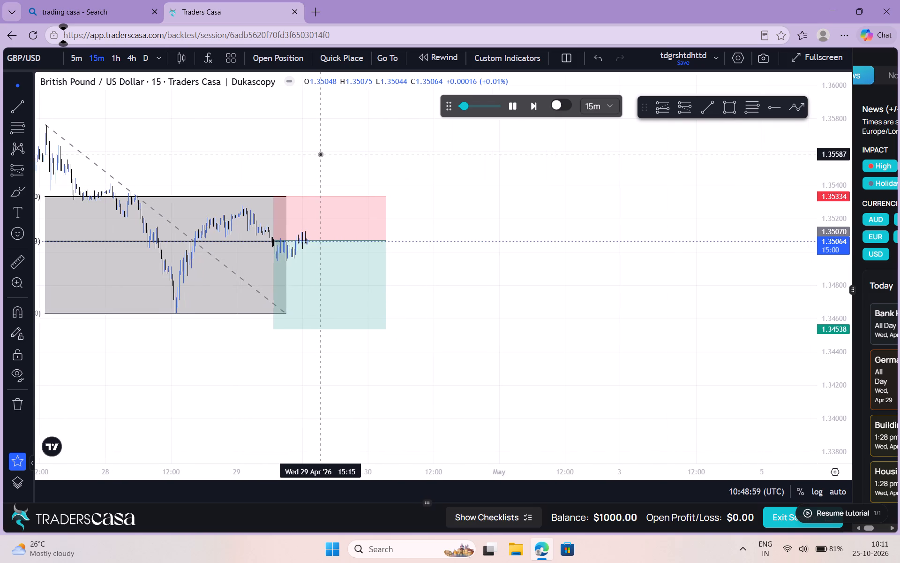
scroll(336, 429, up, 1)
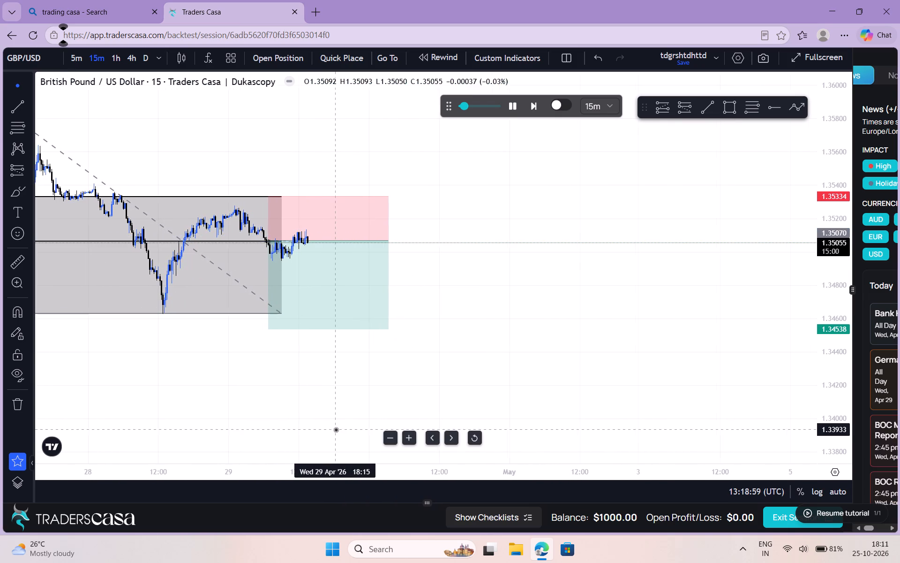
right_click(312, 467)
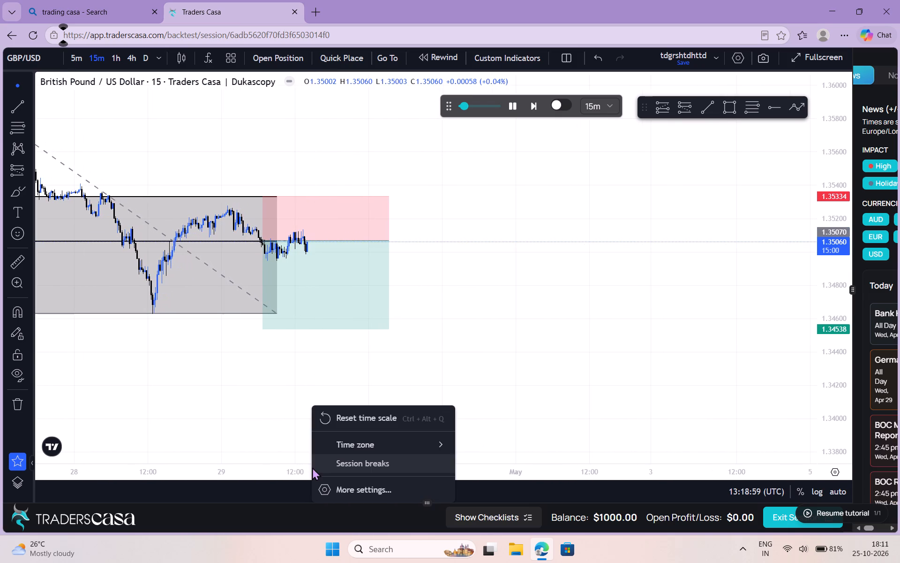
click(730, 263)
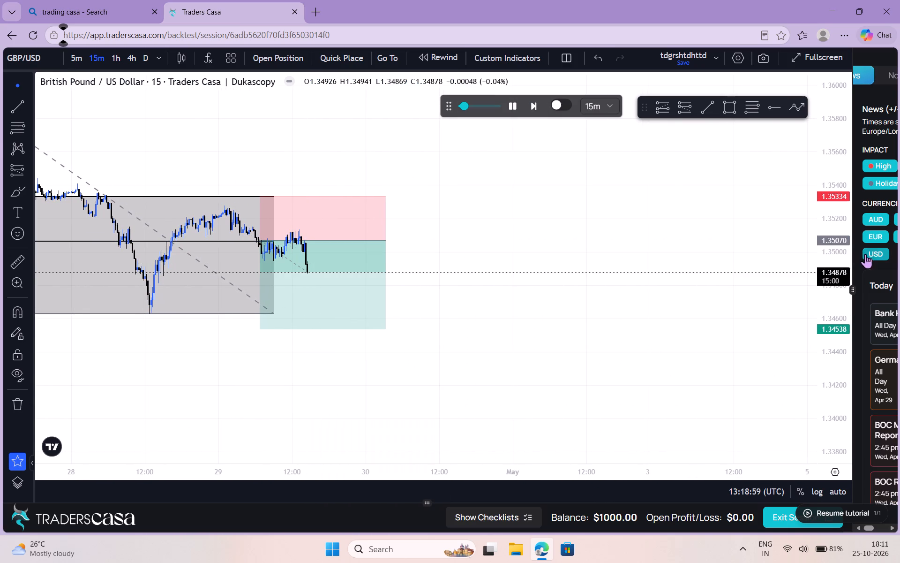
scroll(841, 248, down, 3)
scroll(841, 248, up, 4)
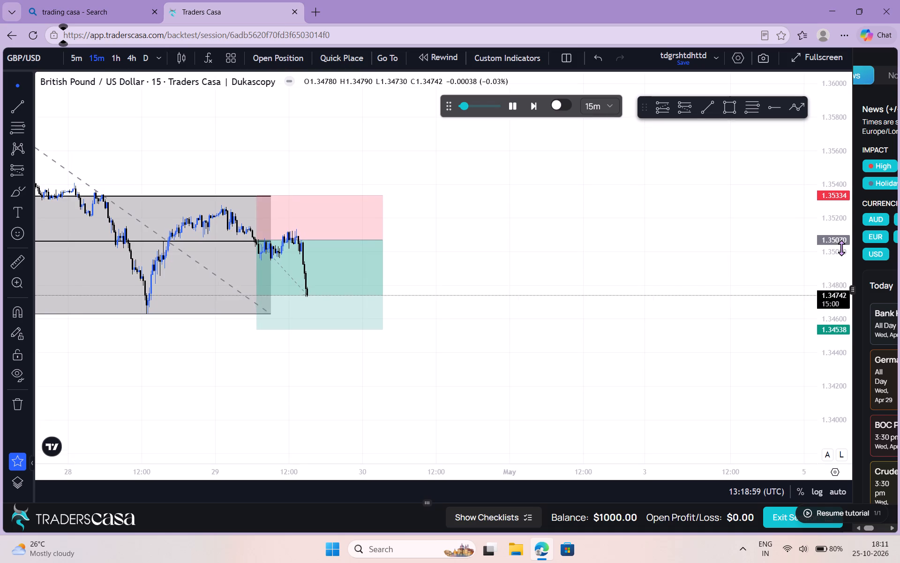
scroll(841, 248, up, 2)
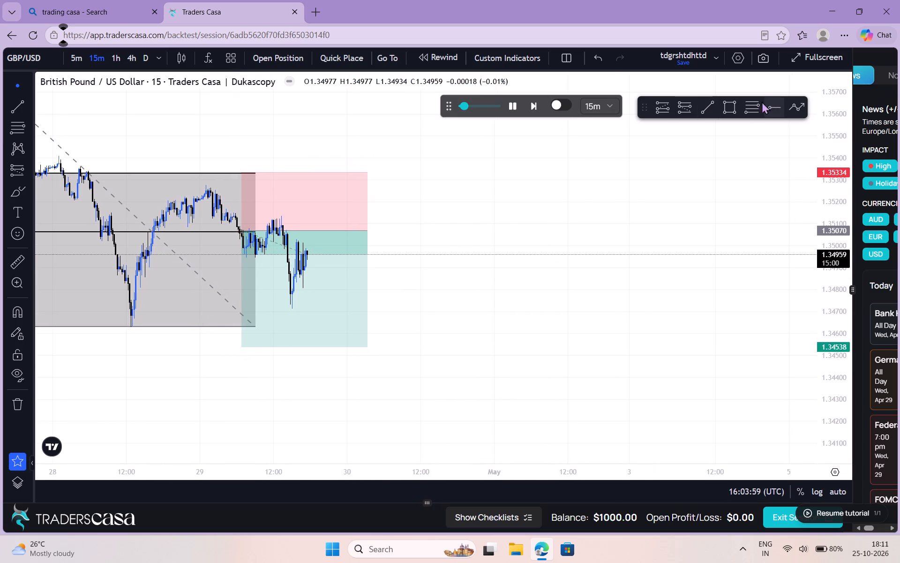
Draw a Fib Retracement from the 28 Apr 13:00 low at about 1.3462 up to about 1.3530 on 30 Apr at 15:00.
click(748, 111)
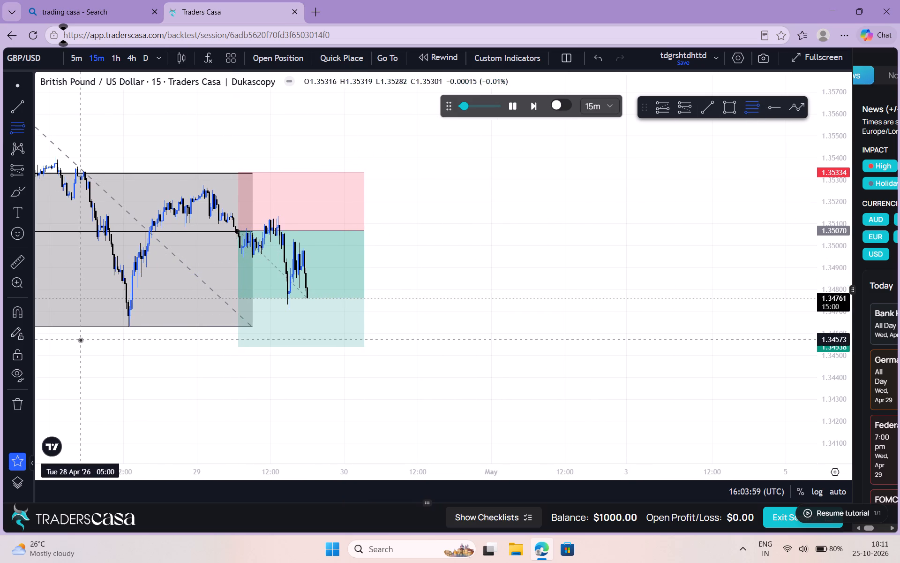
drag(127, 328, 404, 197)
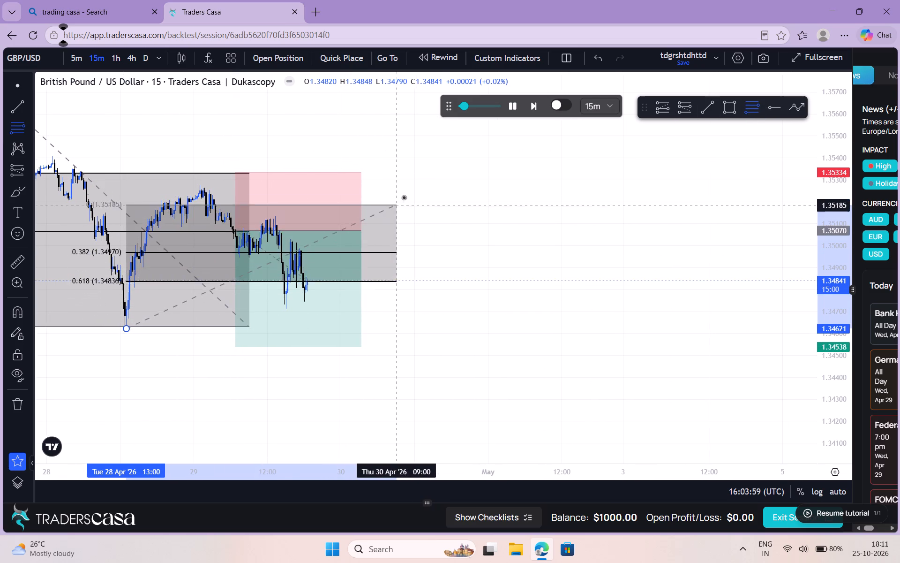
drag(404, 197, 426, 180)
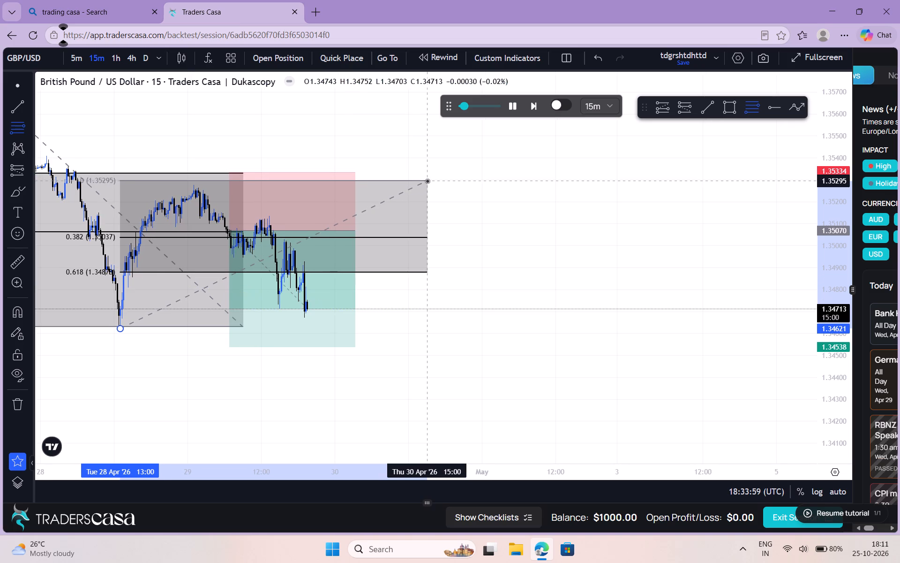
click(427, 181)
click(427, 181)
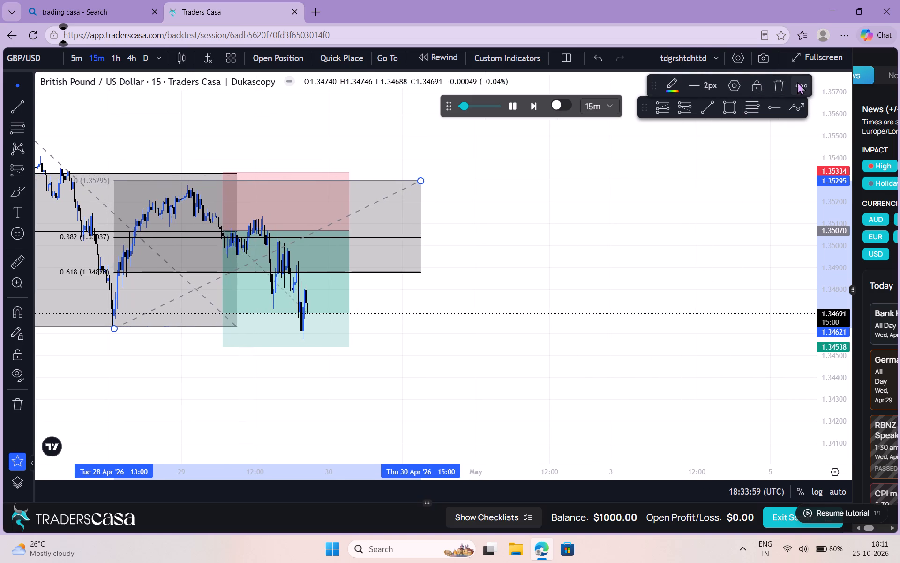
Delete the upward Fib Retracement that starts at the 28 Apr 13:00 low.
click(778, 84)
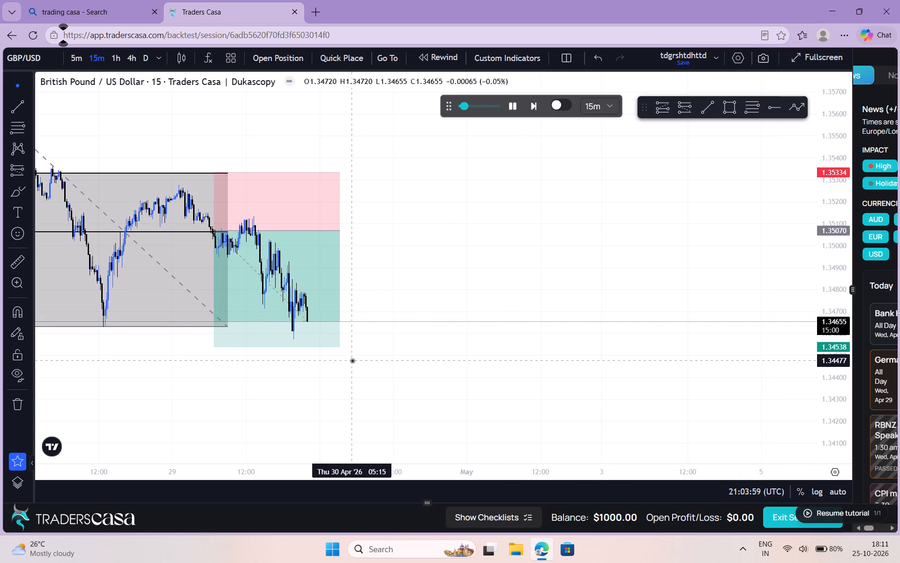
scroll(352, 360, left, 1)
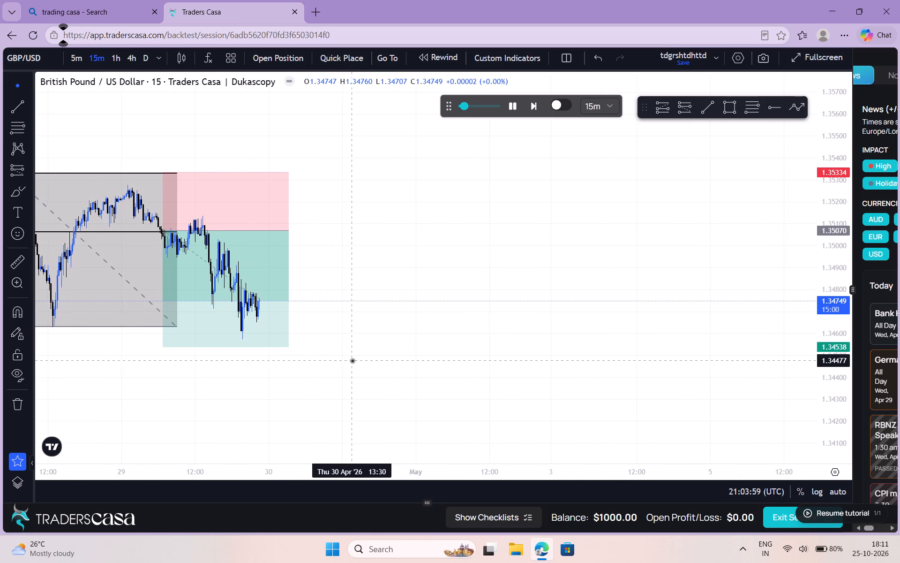